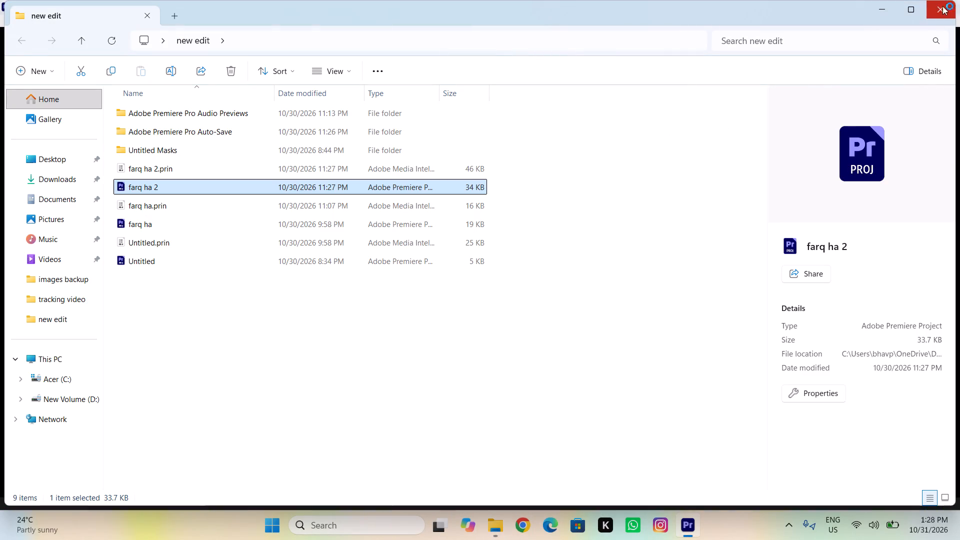
Close the file explorer window showing the new edit folder.
{"action": "left_click", "coordinate": [912, 9]}
{"action": "left_click", "coordinate": [942, 2]}
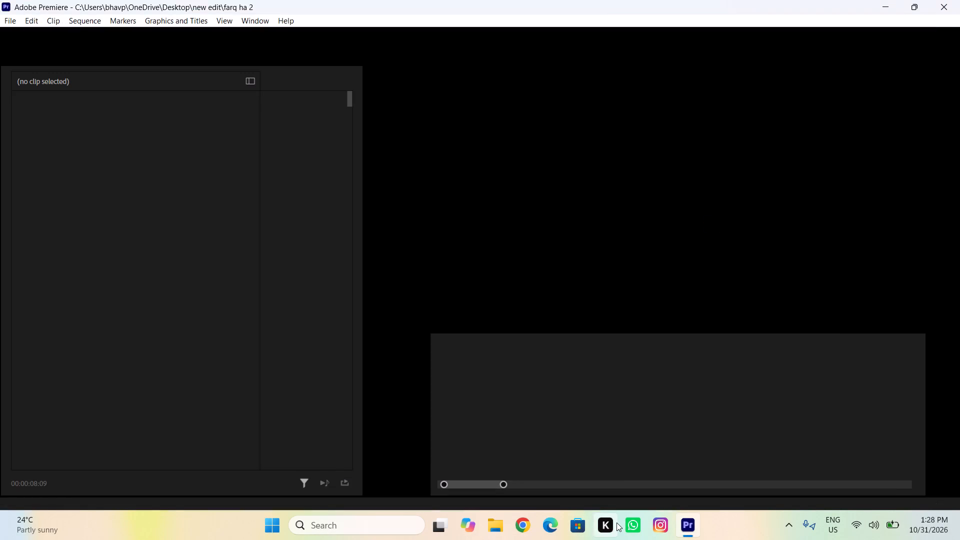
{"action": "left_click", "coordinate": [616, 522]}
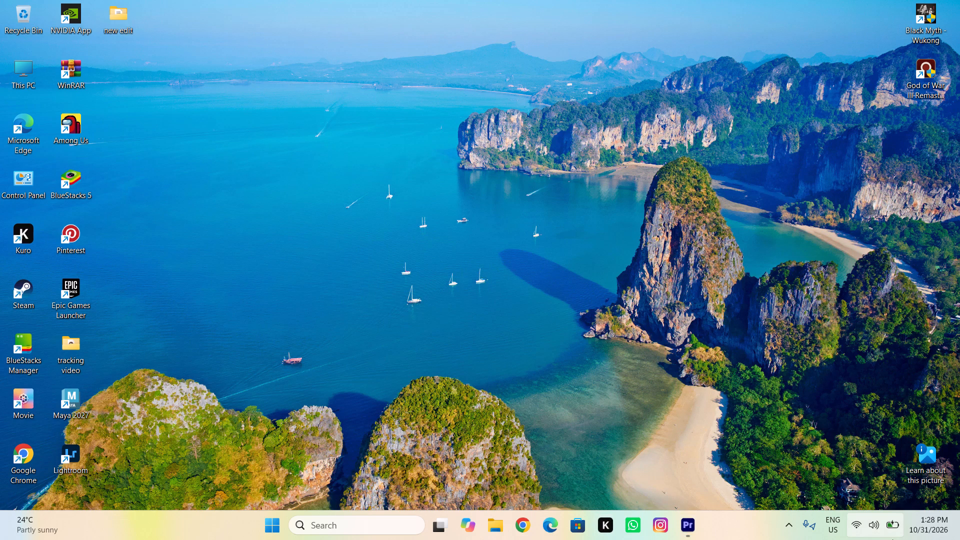
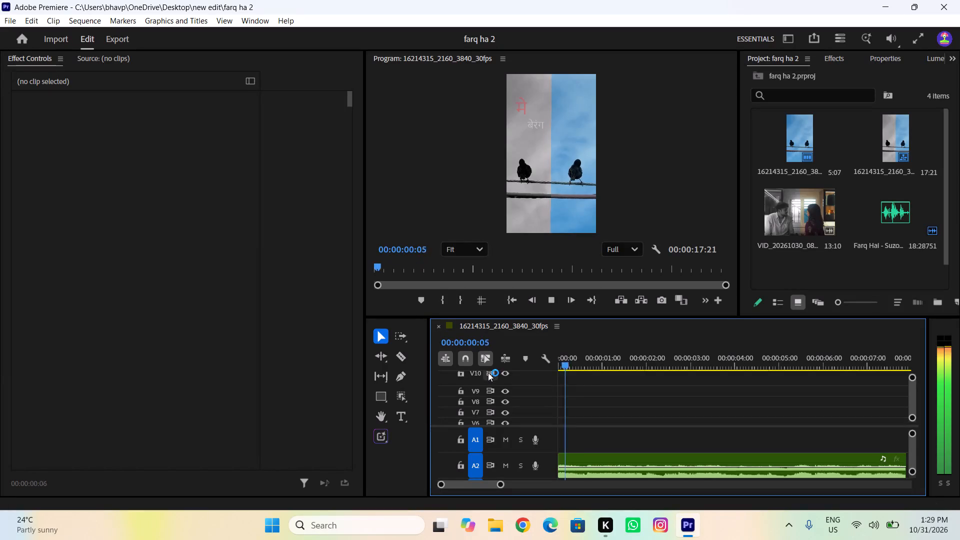
Stop playback and add a 0% opacity keyframe to the V2 title clip मे at its end, at 00:00:04:22.
{"action": "key", "text": "space"}
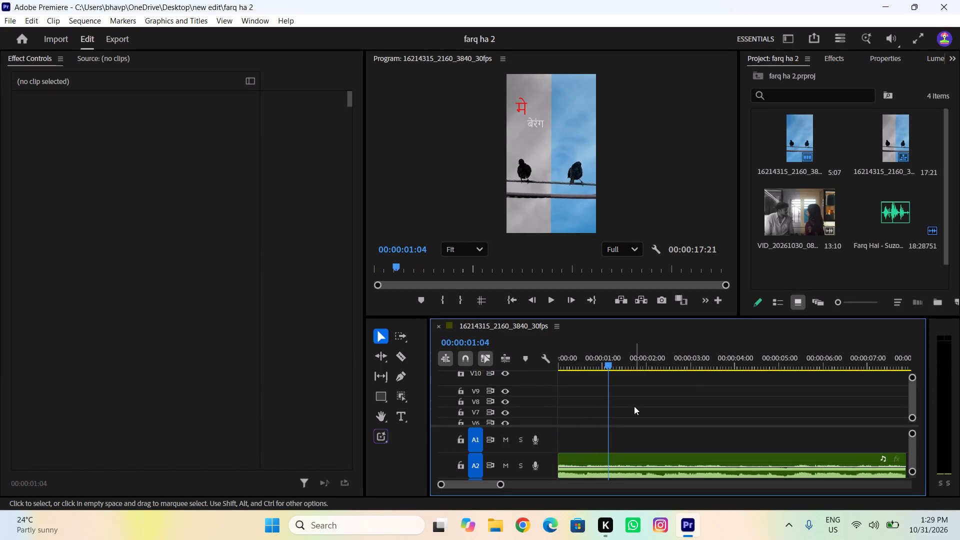
{"action": "scroll", "coordinate": [634, 406], "scroll_direction": "up", "scroll_amount": 3, "text": "ctrl"}
{"action": "scroll", "coordinate": [634, 406], "scroll_direction": "down", "scroll_amount": 8, "text": "ctrl"}
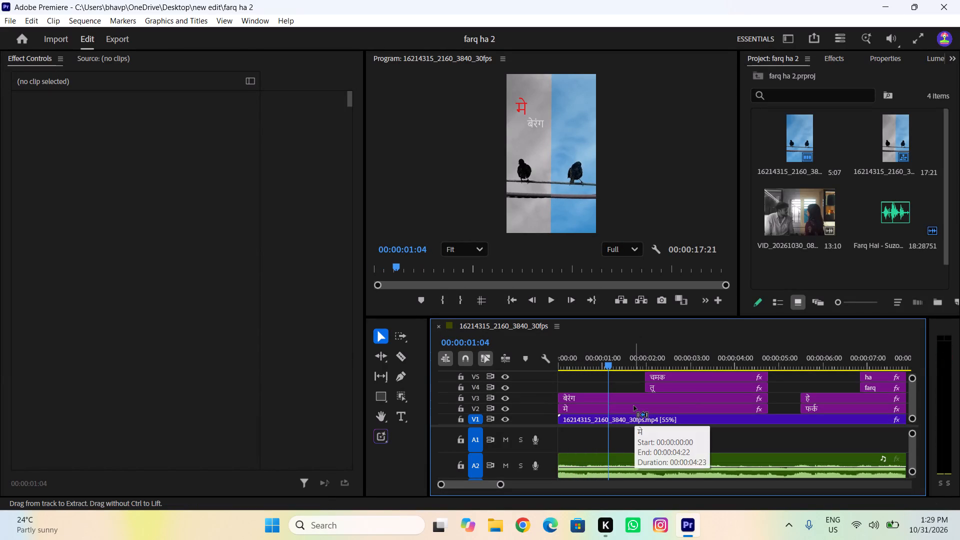
{"action": "left_click_drag", "start_coordinate": [627, 360], "coordinate": [649, 407]}
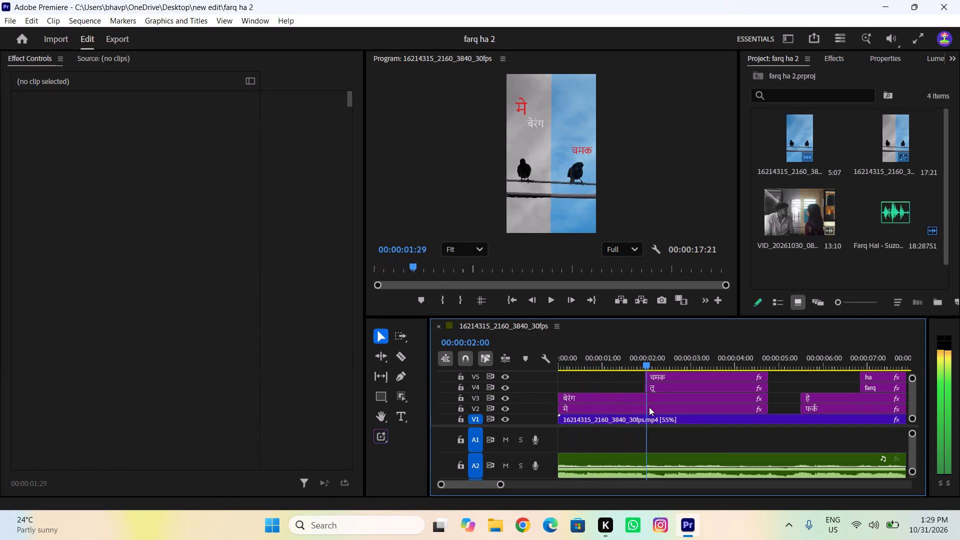
{"action": "left_click_drag", "start_coordinate": [649, 407], "coordinate": [645, 418]}
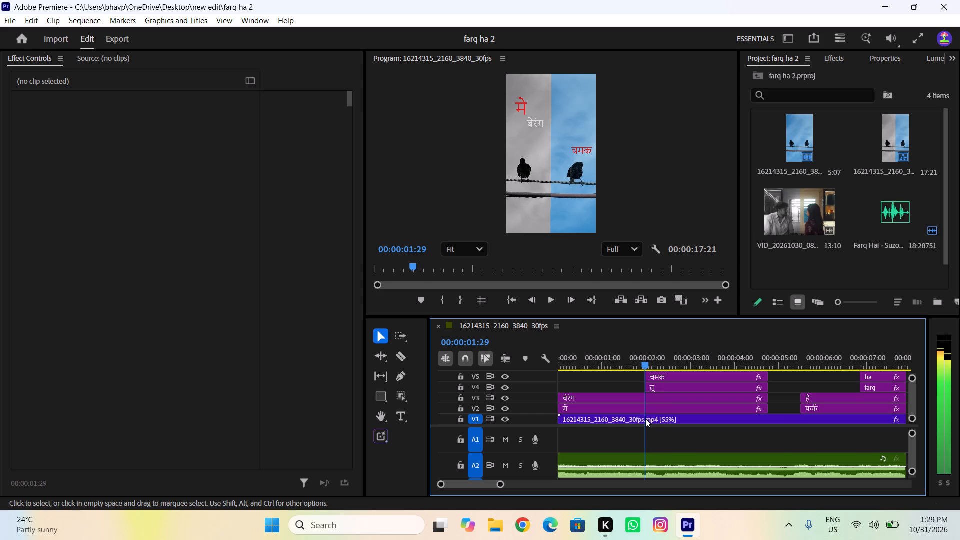
{"action": "left_click_drag", "start_coordinate": [645, 418], "coordinate": [656, 425]}
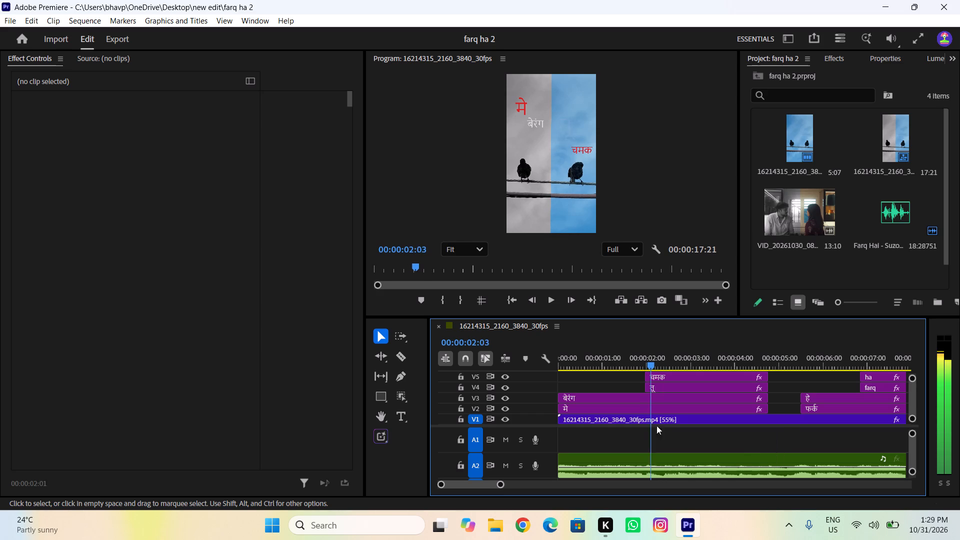
{"action": "left_click_drag", "start_coordinate": [656, 425], "coordinate": [768, 470]}
{"action": "left_click", "coordinate": [721, 408]}
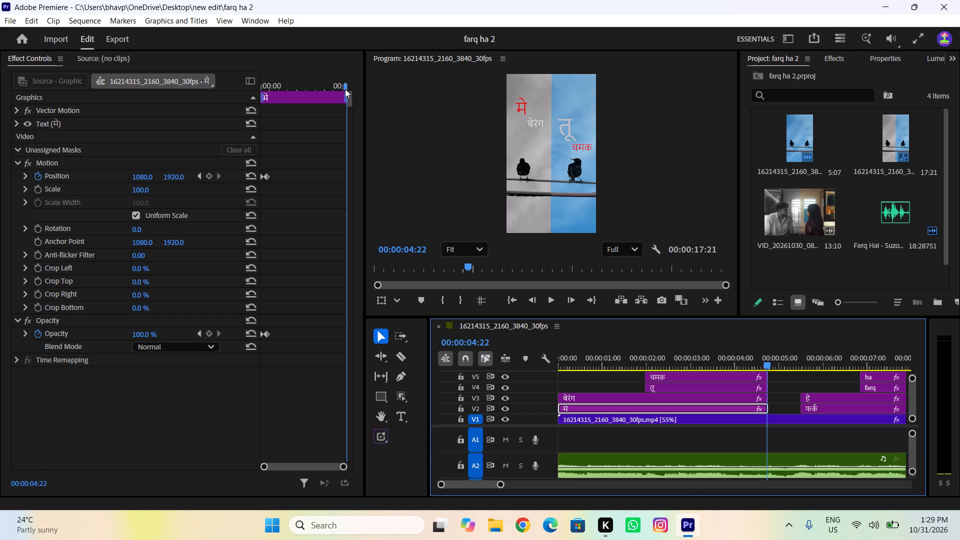
{"action": "left_click_drag", "start_coordinate": [343, 87], "coordinate": [359, 92]}
{"action": "left_click_drag", "start_coordinate": [345, 84], "coordinate": [388, 105]}
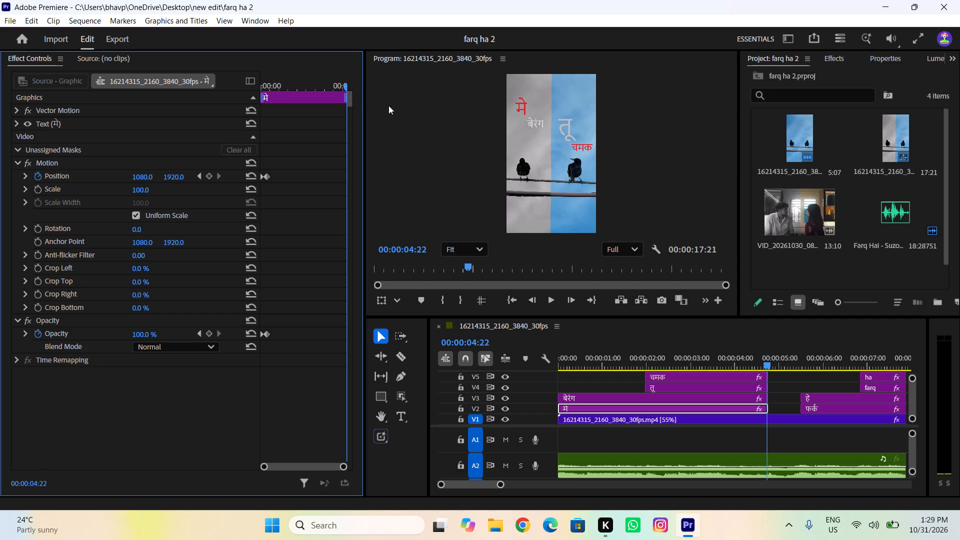
{"action": "left_click_drag", "start_coordinate": [388, 105], "coordinate": [414, 112]}
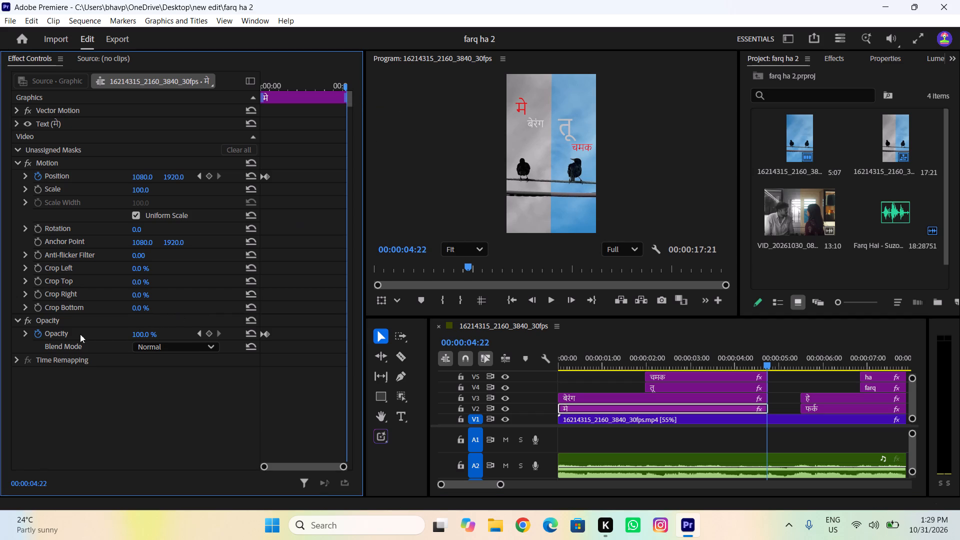
{"action": "left_click_drag", "start_coordinate": [146, 334], "coordinate": [146, 334]}
{"action": "left_click_drag", "start_coordinate": [146, 334], "coordinate": [31, 340]}
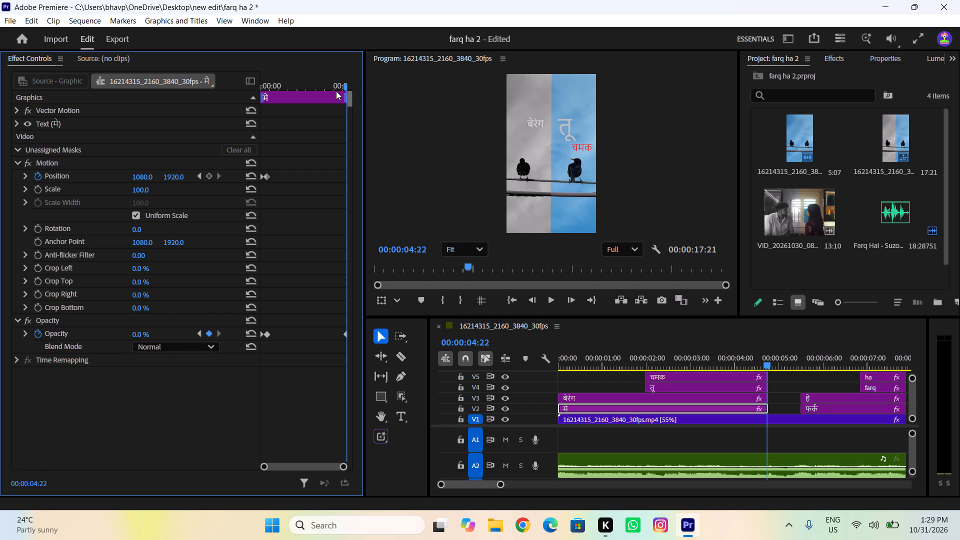
Add a 100% opacity keyframe to the मे title at 00:00:04:12, so that its fade-out starts there.
{"action": "left_click_drag", "start_coordinate": [343, 85], "coordinate": [334, 101]}
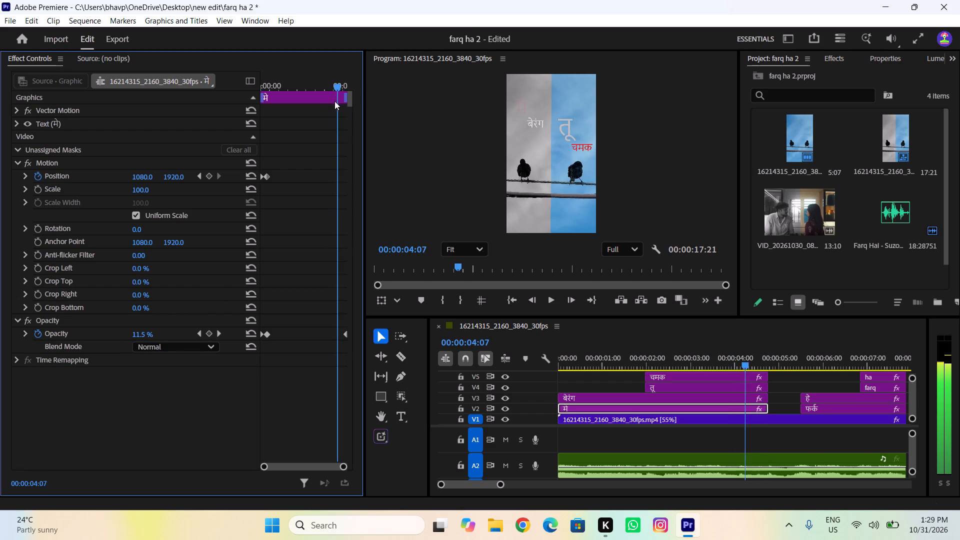
{"action": "left_click_drag", "start_coordinate": [334, 101], "coordinate": [338, 112]}
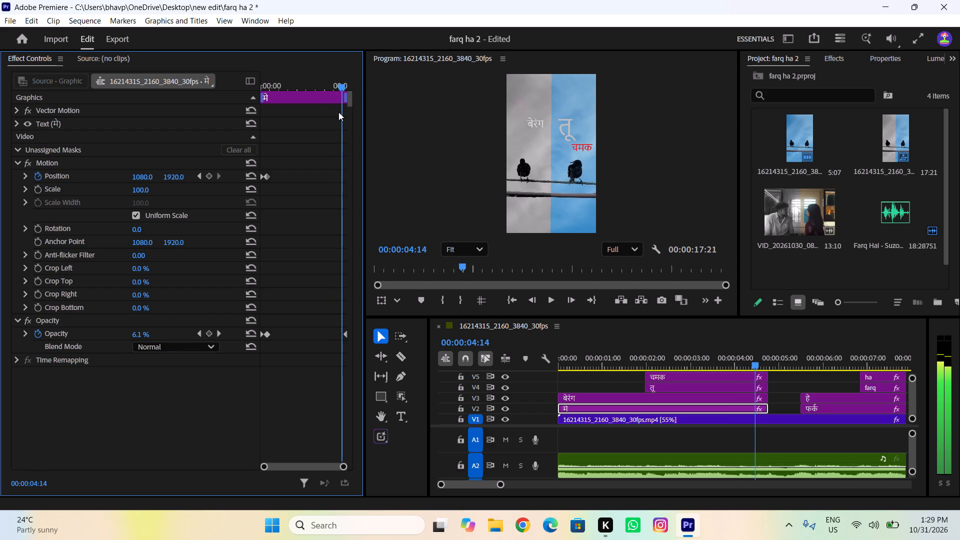
{"action": "left_click_drag", "start_coordinate": [338, 112], "coordinate": [337, 114]}
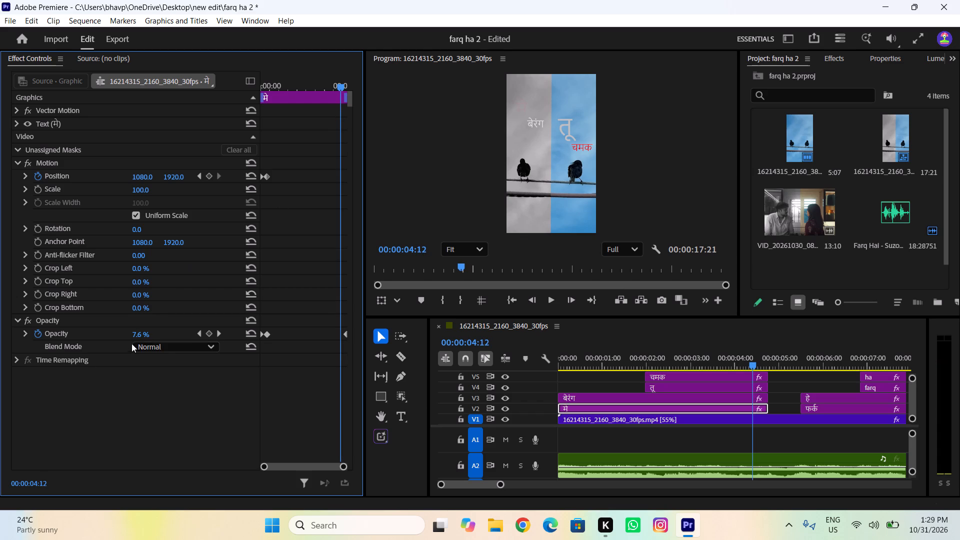
{"action": "left_click", "coordinate": [136, 338]}
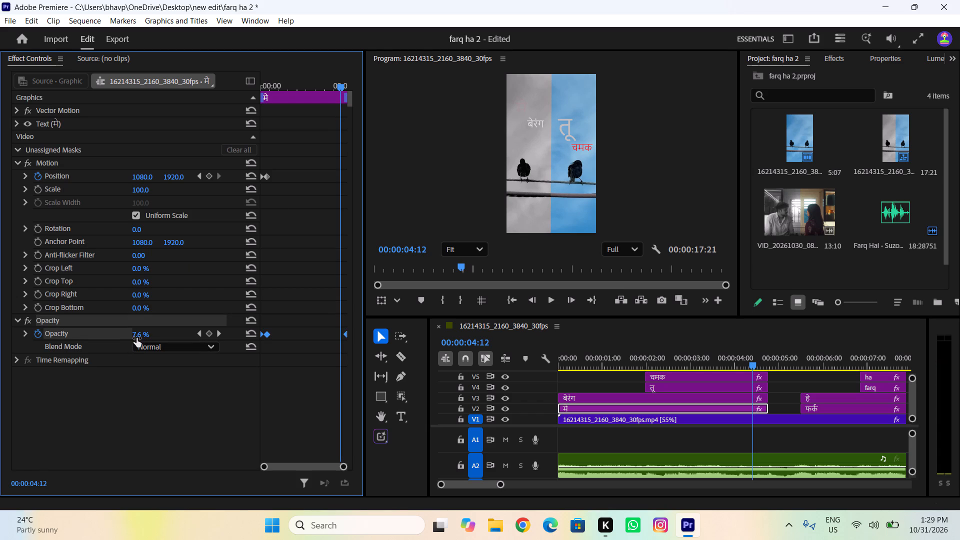
{"action": "left_click_drag", "start_coordinate": [136, 335], "coordinate": [175, 343]}
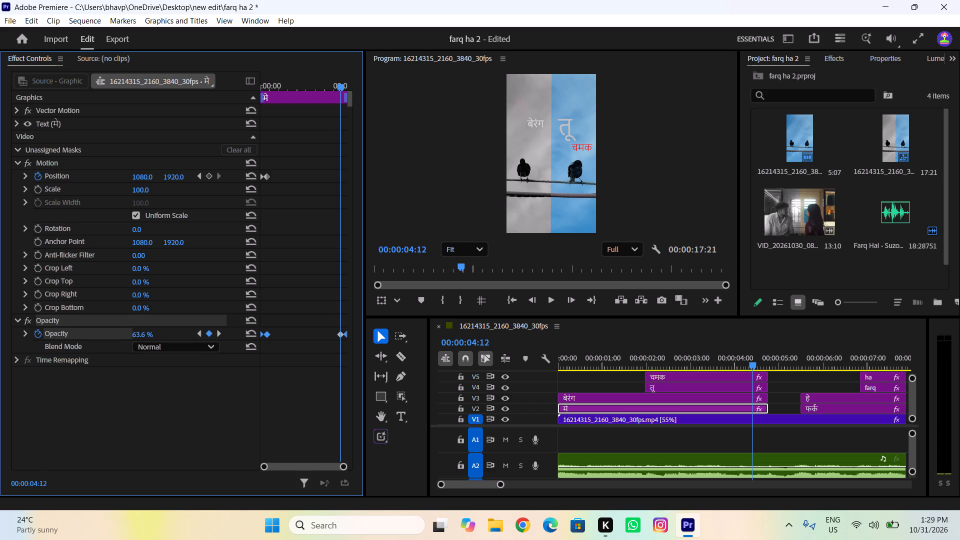
{"action": "left_click_drag", "start_coordinate": [175, 343], "coordinate": [342, 362]}
Check the मे title's closing opacity keyframes and play back its fade-out.
{"action": "left_click", "coordinate": [217, 336]}
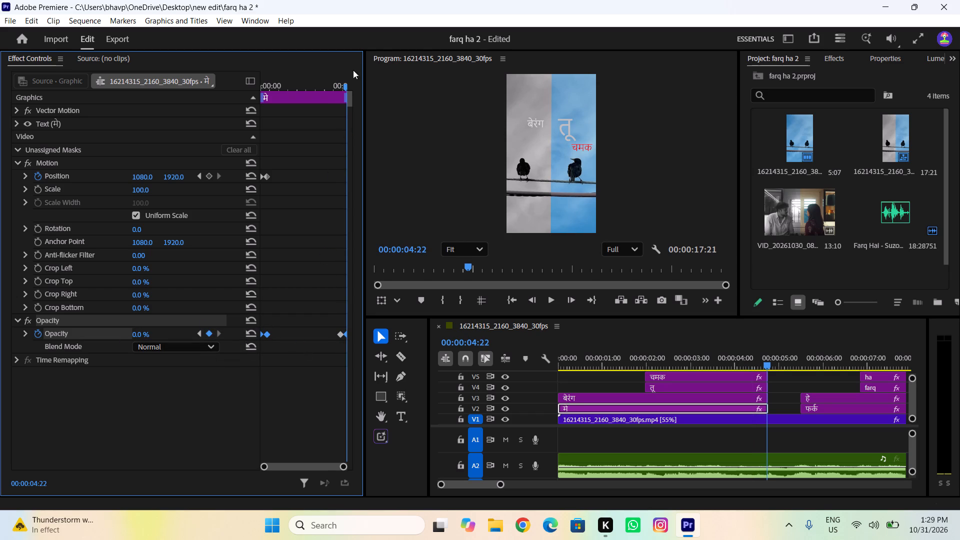
{"action": "left_click_drag", "start_coordinate": [346, 87], "coordinate": [340, 93]}
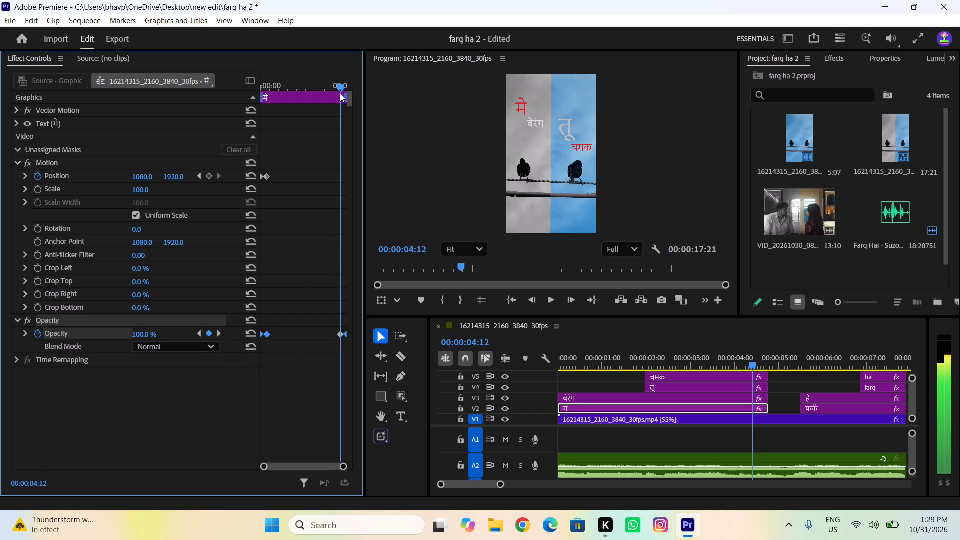
{"action": "left_click_drag", "start_coordinate": [340, 93], "coordinate": [339, 102]}
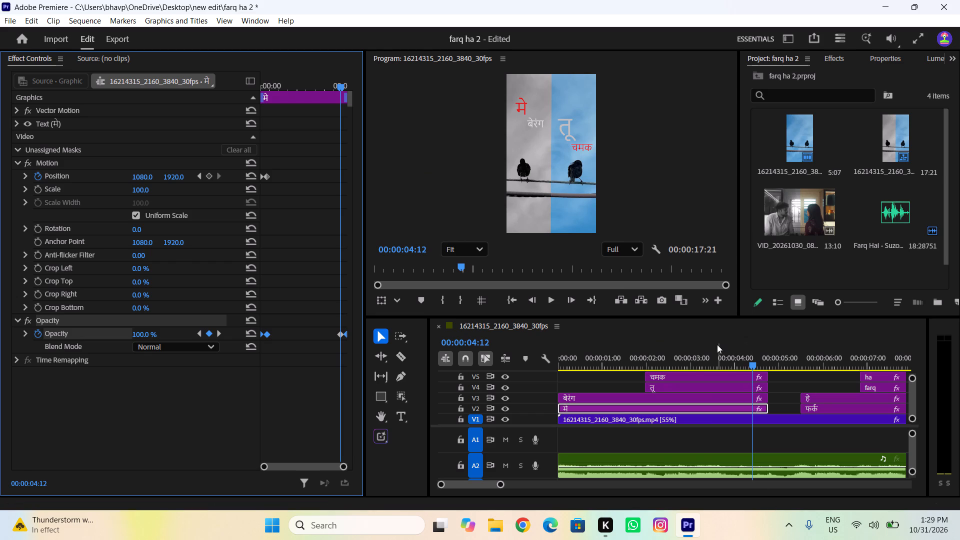
{"action": "left_click_drag", "start_coordinate": [718, 347], "coordinate": [657, 349]}
{"action": "key", "text": "space"}
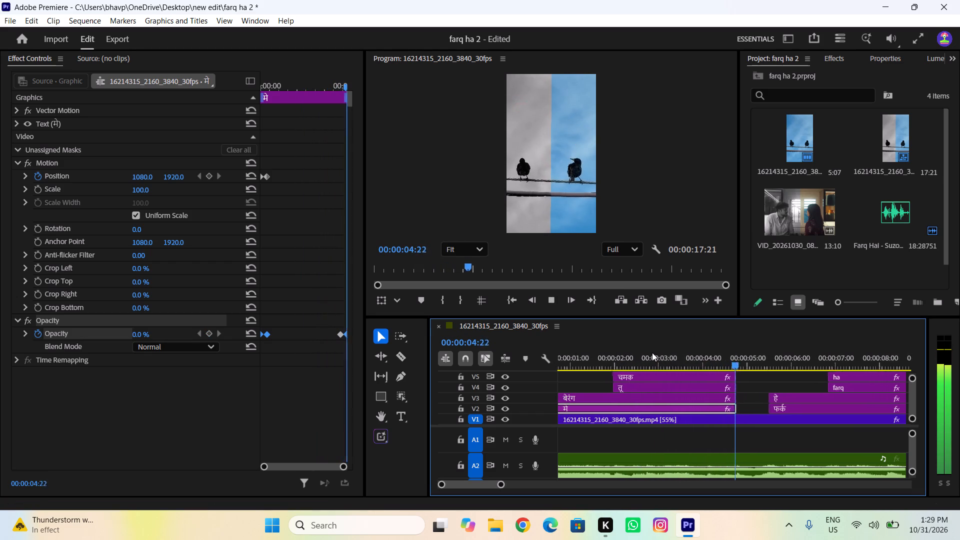
{"action": "key", "text": "space"}
Fade out the V3 title clip बेरंग with opacity keyframes of 0% at 00:00:04:22 and 100% at 00:00:04:13.
{"action": "left_click_drag", "start_coordinate": [723, 363], "coordinate": [712, 368]}
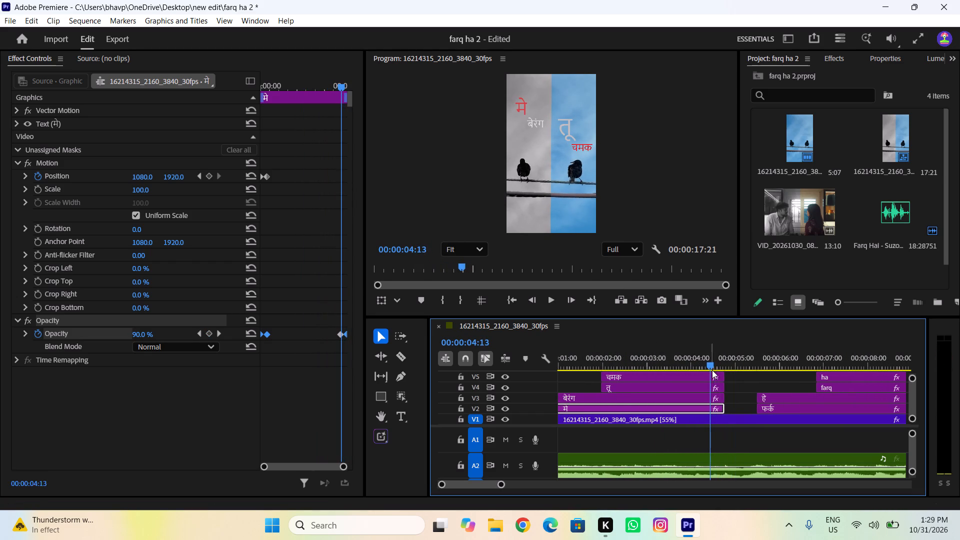
{"action": "left_click", "coordinate": [685, 399]}
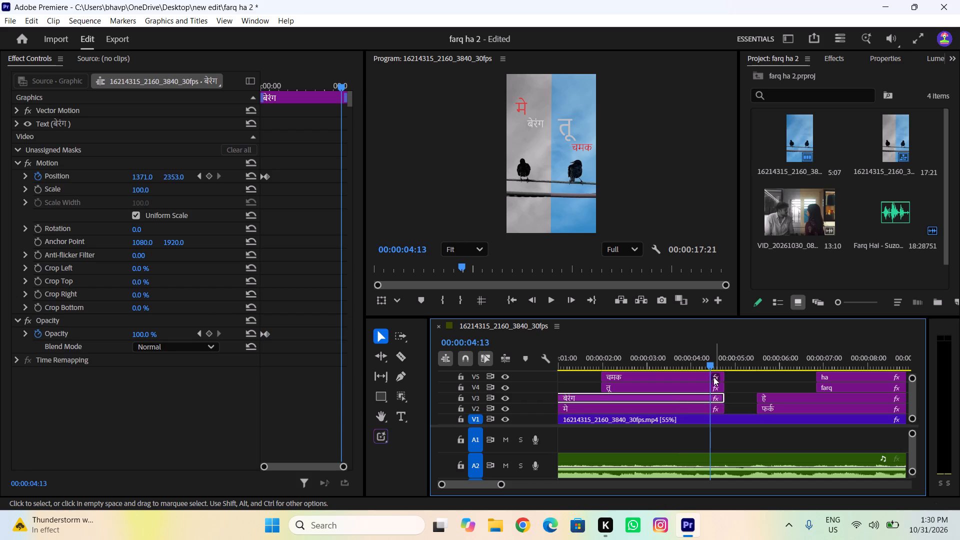
{"action": "left_click_drag", "start_coordinate": [341, 87], "coordinate": [368, 93]}
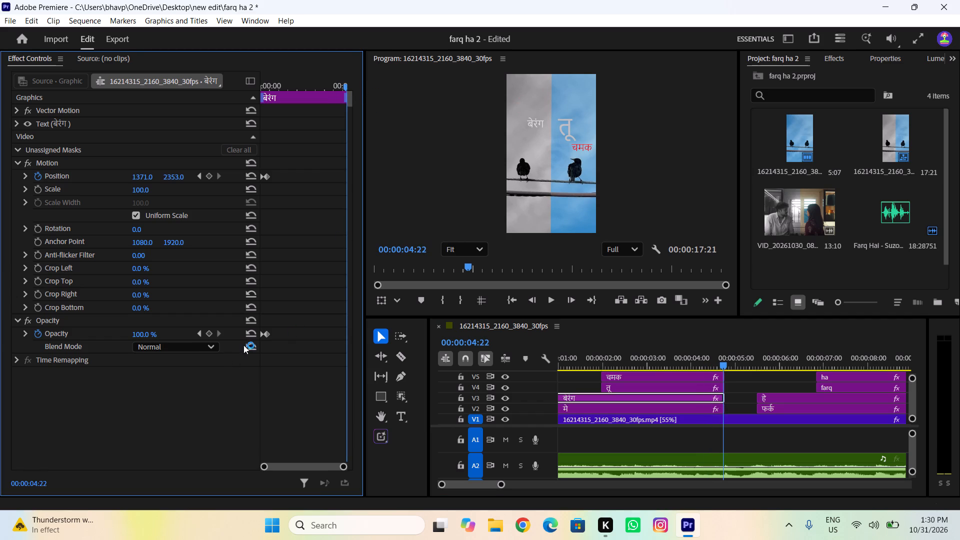
{"action": "left_click_drag", "start_coordinate": [141, 336], "coordinate": [149, 331]}
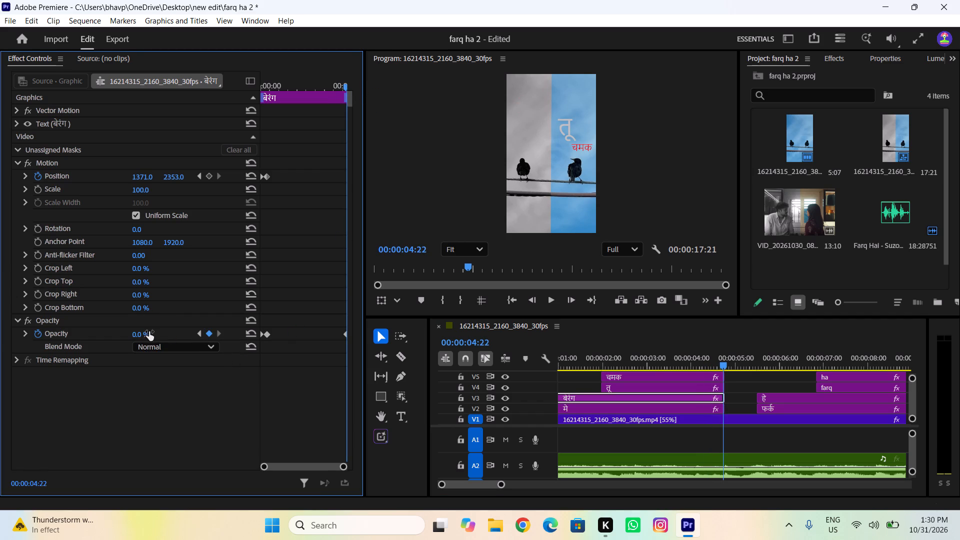
{"action": "left_click_drag", "start_coordinate": [149, 331], "coordinate": [60, 334]}
{"action": "left_click_drag", "start_coordinate": [343, 86], "coordinate": [339, 91]}
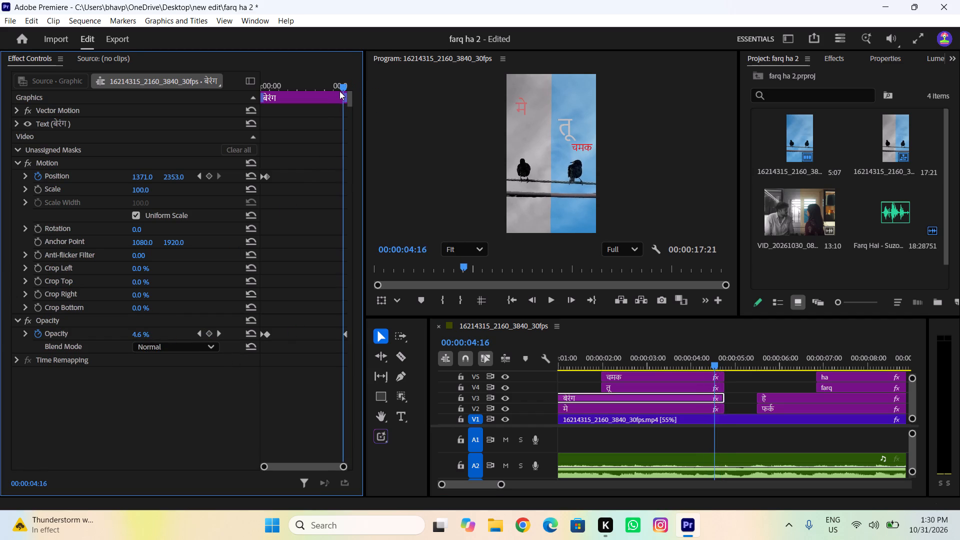
{"action": "left_click_drag", "start_coordinate": [339, 91], "coordinate": [338, 93]}
{"action": "left_click_drag", "start_coordinate": [137, 331], "coordinate": [139, 332]}
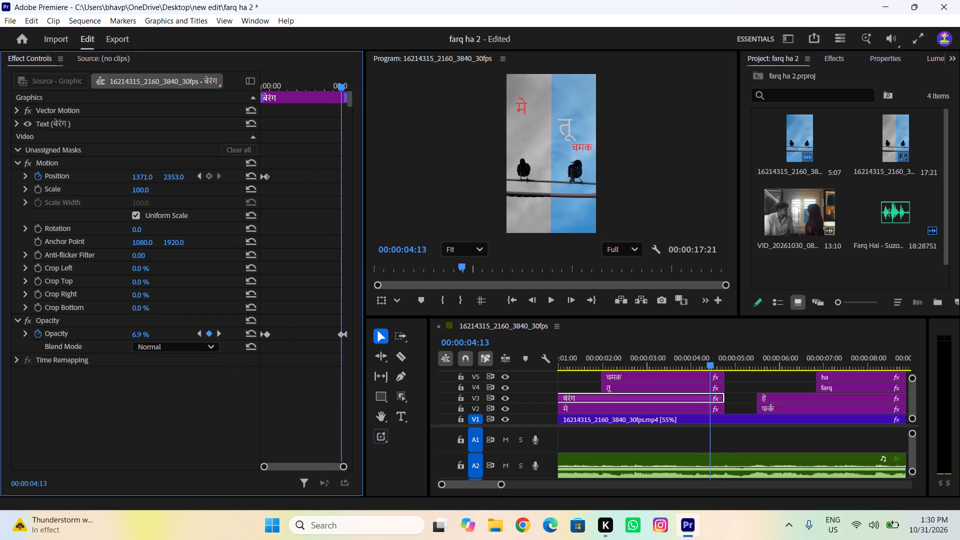
{"action": "left_click_drag", "start_coordinate": [139, 332], "coordinate": [456, 355]}
Play back the end of the बेरंग title from just before 00:00:04:00 to check its fade-out.
{"action": "left_click_drag", "start_coordinate": [701, 365], "coordinate": [692, 366]}
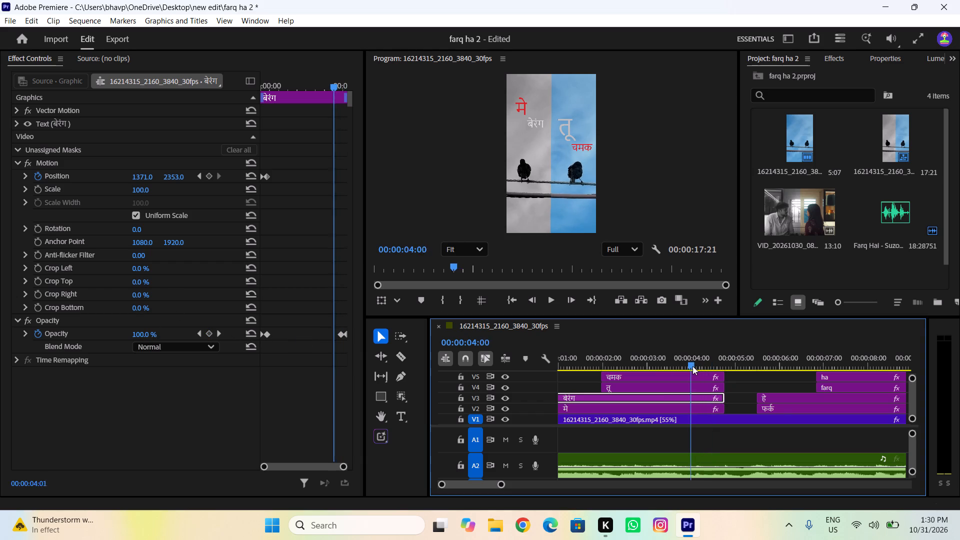
{"action": "left_click_drag", "start_coordinate": [692, 366], "coordinate": [686, 368]}
{"action": "key", "text": "space"}
{"action": "key", "text": "space"}
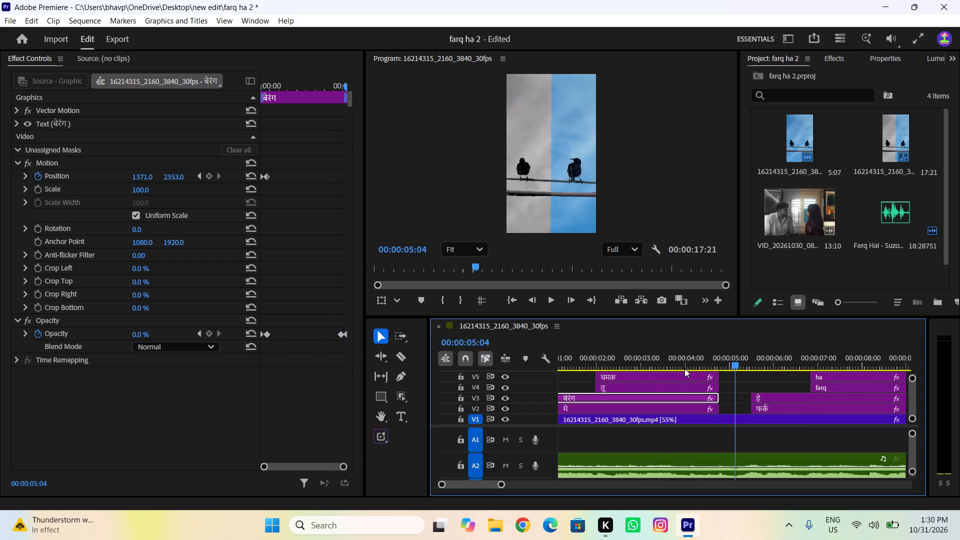
Fade out the V4 title clip तू with opacity keyframes of 0% at 00:00:04:22 and 100% at 00:00:04:16.
{"action": "left_click_drag", "start_coordinate": [729, 365], "coordinate": [719, 371]}
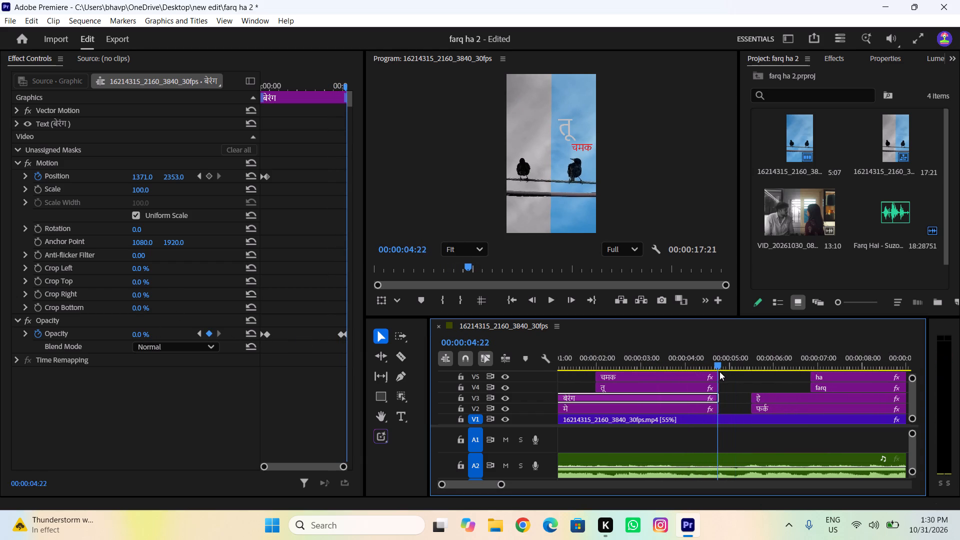
{"action": "left_click_drag", "start_coordinate": [719, 371], "coordinate": [720, 374]}
{"action": "left_click", "coordinate": [687, 389]}
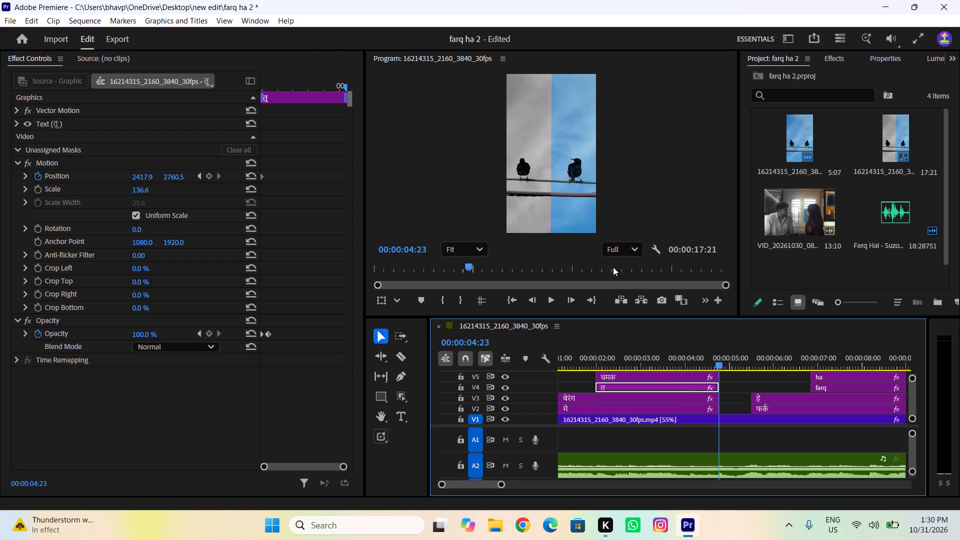
{"action": "key", "text": "Left"}
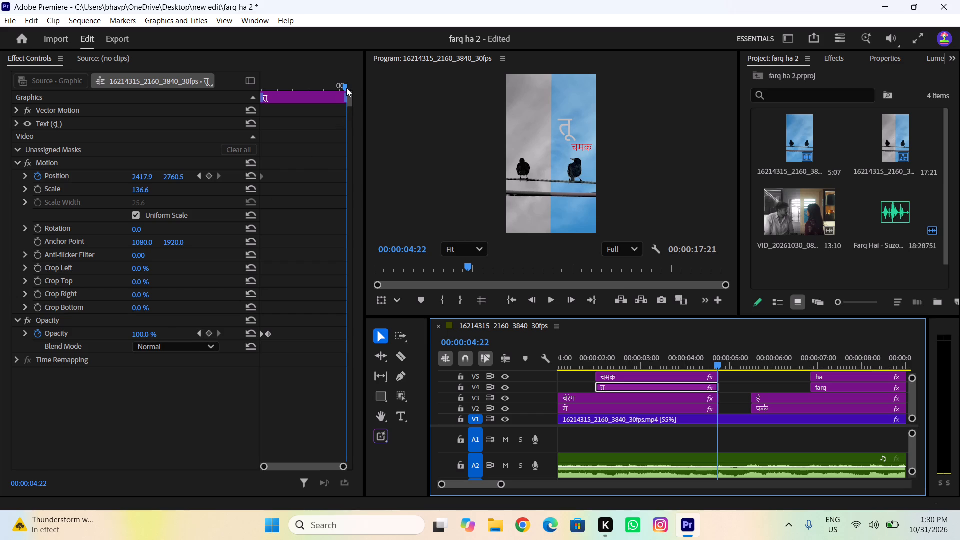
{"action": "left_click_drag", "start_coordinate": [346, 88], "coordinate": [376, 87]}
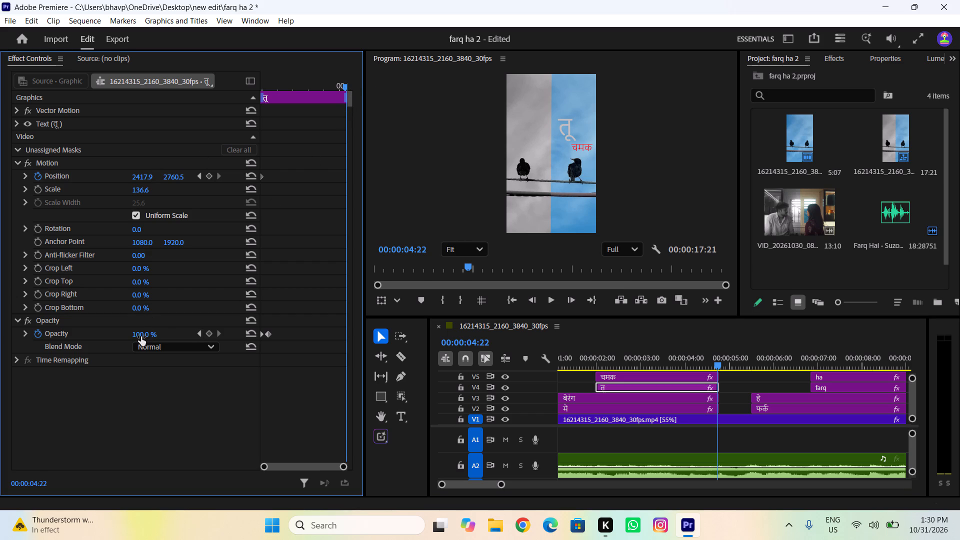
{"action": "left_click_drag", "start_coordinate": [141, 336], "coordinate": [15, 342]}
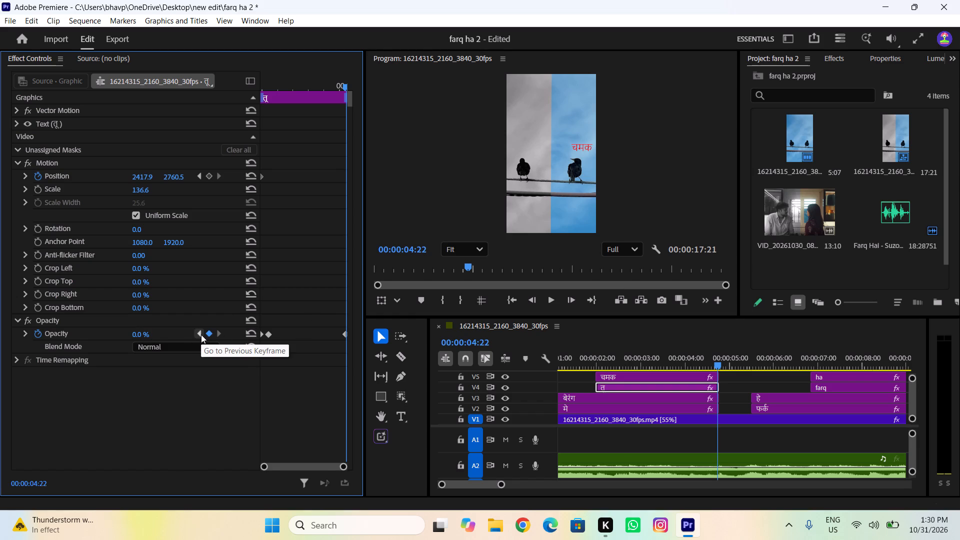
{"action": "left_click_drag", "start_coordinate": [343, 88], "coordinate": [337, 98]}
{"action": "left_click_drag", "start_coordinate": [136, 333], "coordinate": [659, 348]}
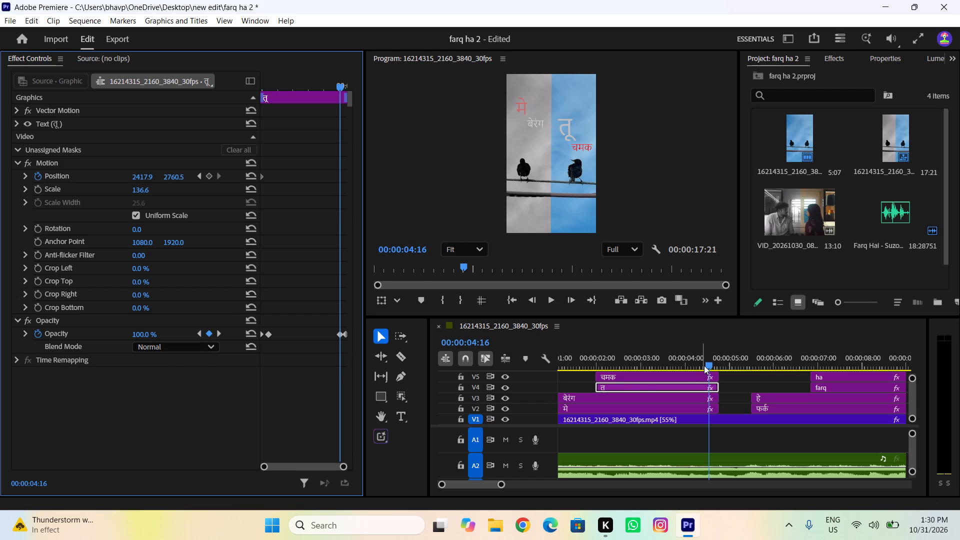
Enable opacity on the V5 title clip चमक and fade it out with keyframes of 0% at 00:00:04:22 and 100% at 00:00:04:18.
{"action": "left_click", "coordinate": [691, 375]}
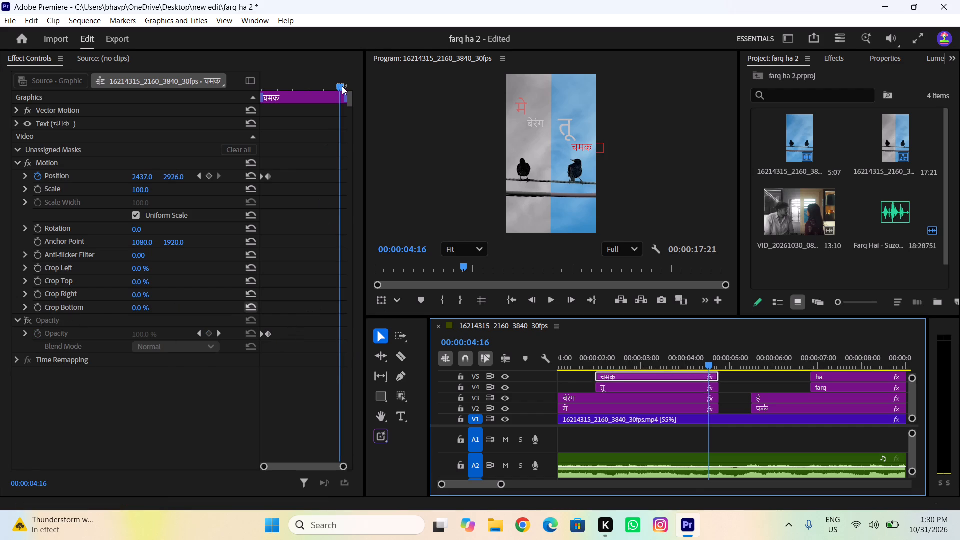
{"action": "left_click_drag", "start_coordinate": [342, 86], "coordinate": [387, 99]}
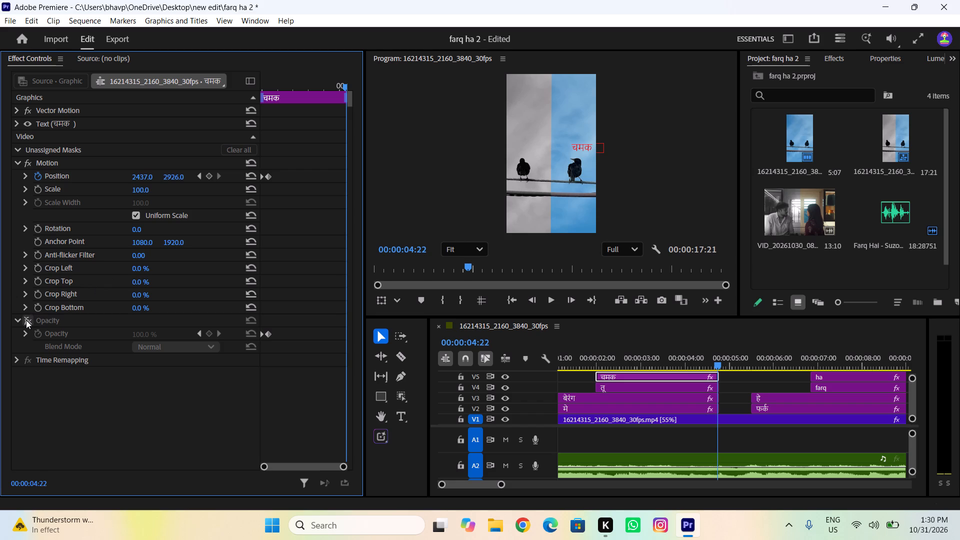
{"action": "left_click", "coordinate": [26, 320]}
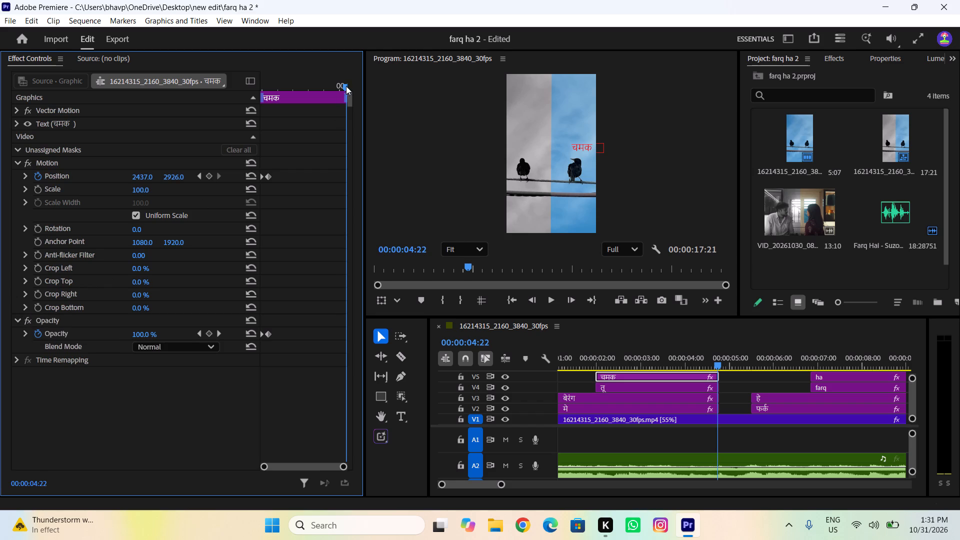
{"action": "left_click_drag", "start_coordinate": [345, 87], "coordinate": [382, 90]}
{"action": "left_click_drag", "start_coordinate": [149, 333], "coordinate": [32, 349]}
{"action": "left_click_drag", "start_coordinate": [32, 349], "coordinate": [91, 340]}
{"action": "left_click_drag", "start_coordinate": [343, 85], "coordinate": [340, 86]}
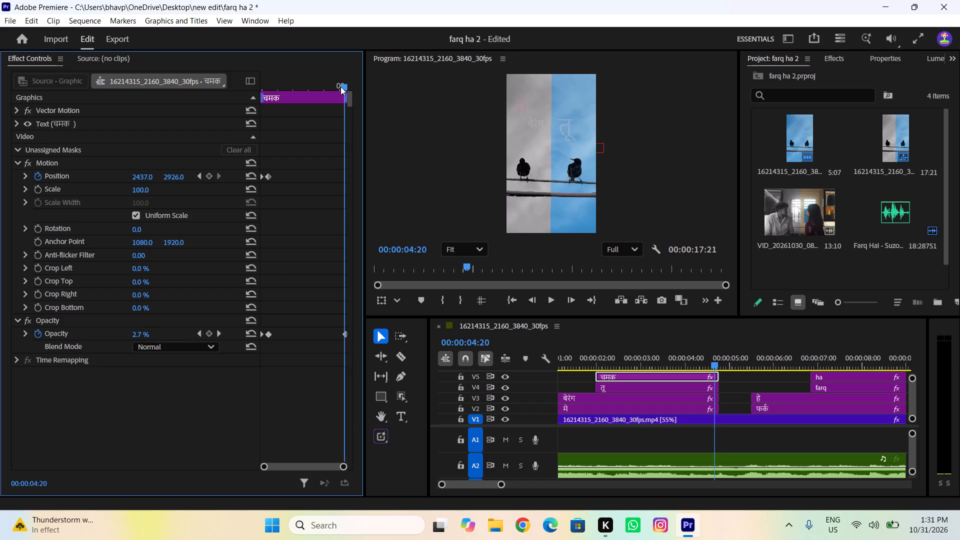
{"action": "left_click_drag", "start_coordinate": [340, 86], "coordinate": [338, 89]}
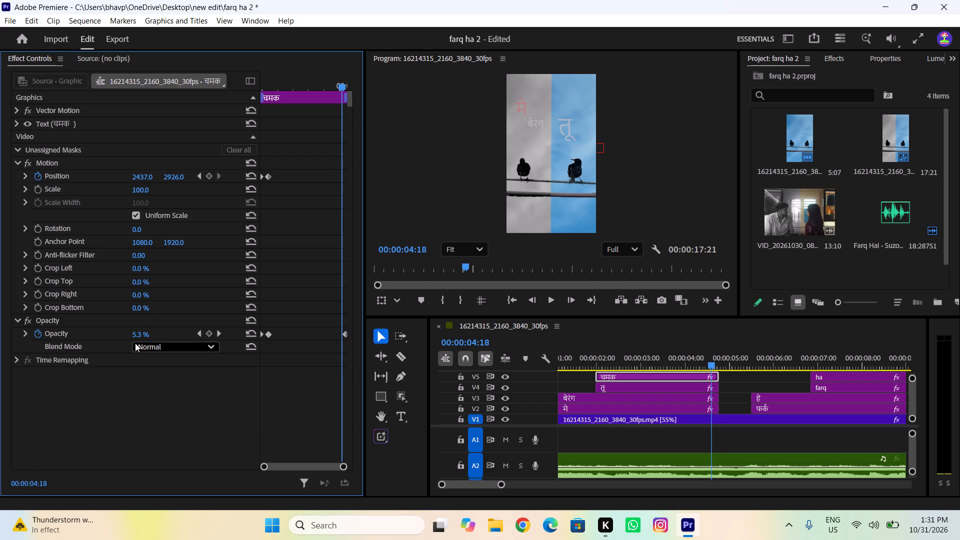
{"action": "left_click_drag", "start_coordinate": [135, 333], "coordinate": [481, 319]}
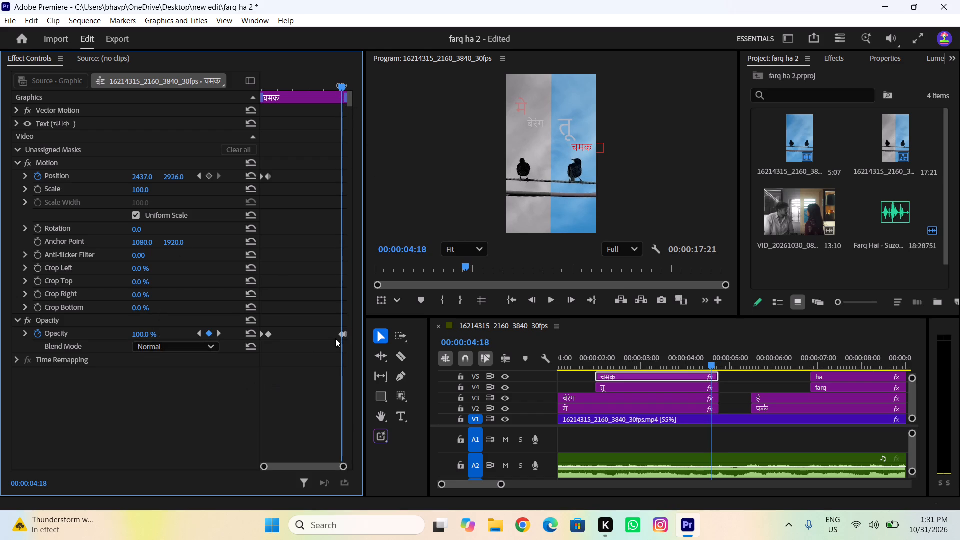
{"action": "left_click_drag", "start_coordinate": [343, 334], "coordinate": [337, 338]}
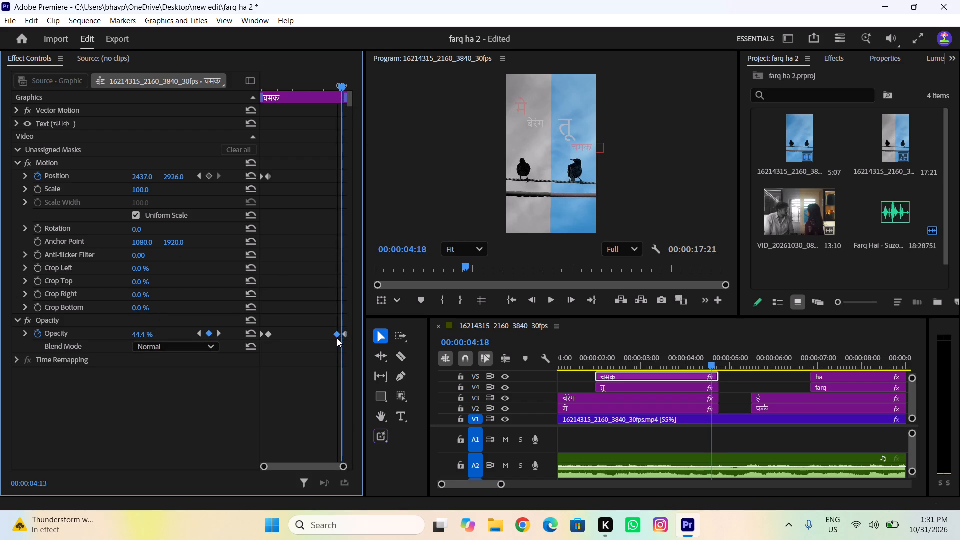
{"action": "left_click_drag", "start_coordinate": [337, 338], "coordinate": [338, 343]}
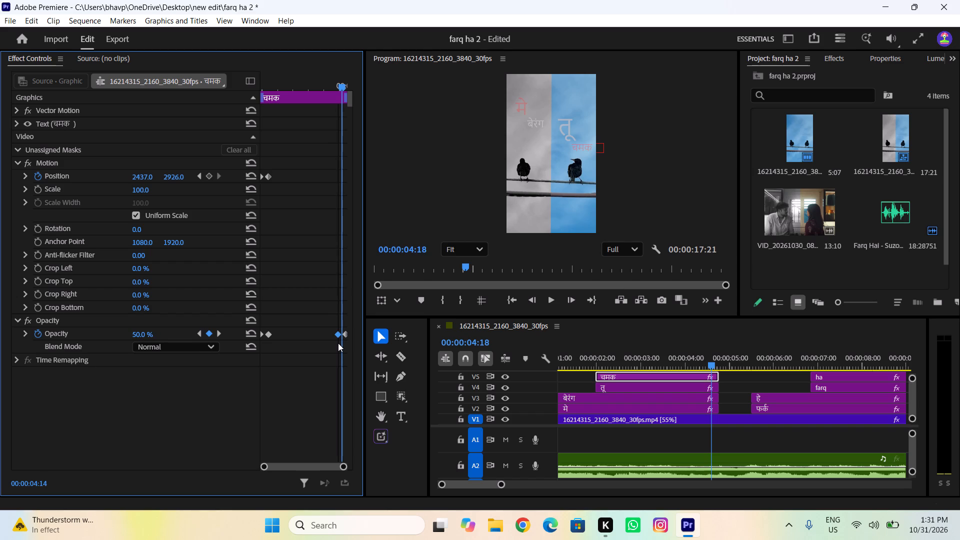
{"action": "left_click_drag", "start_coordinate": [338, 343], "coordinate": [338, 345]}
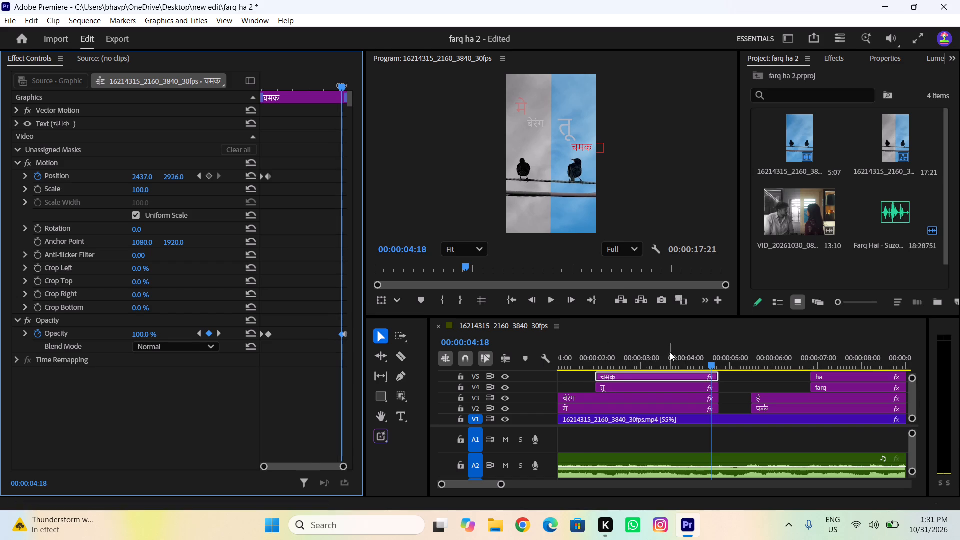
Play back the चमक title's fade-out and continue into the start of the फर्क and हे titles.
{"action": "left_click_drag", "start_coordinate": [670, 352], "coordinate": [585, 366]}
{"action": "key", "text": "space"}
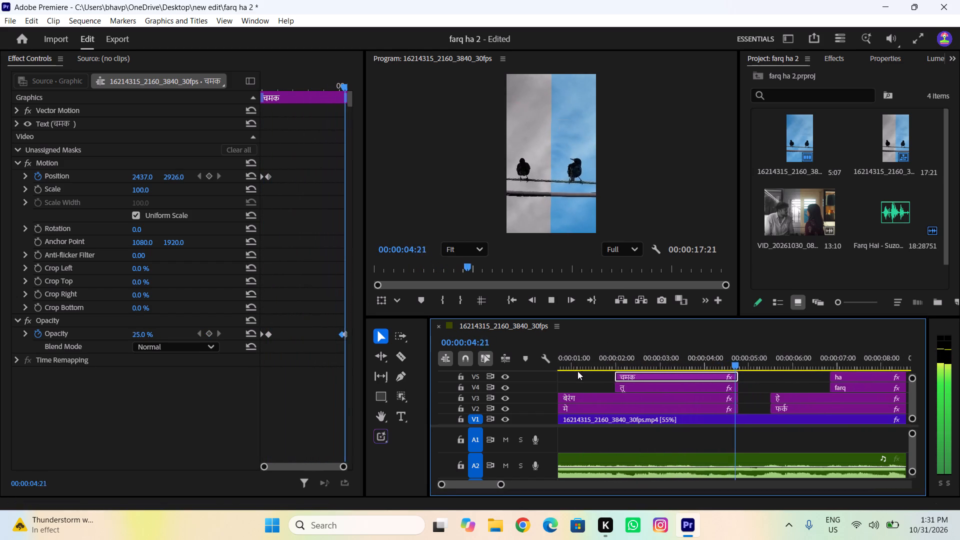
{"action": "key", "text": "space"}
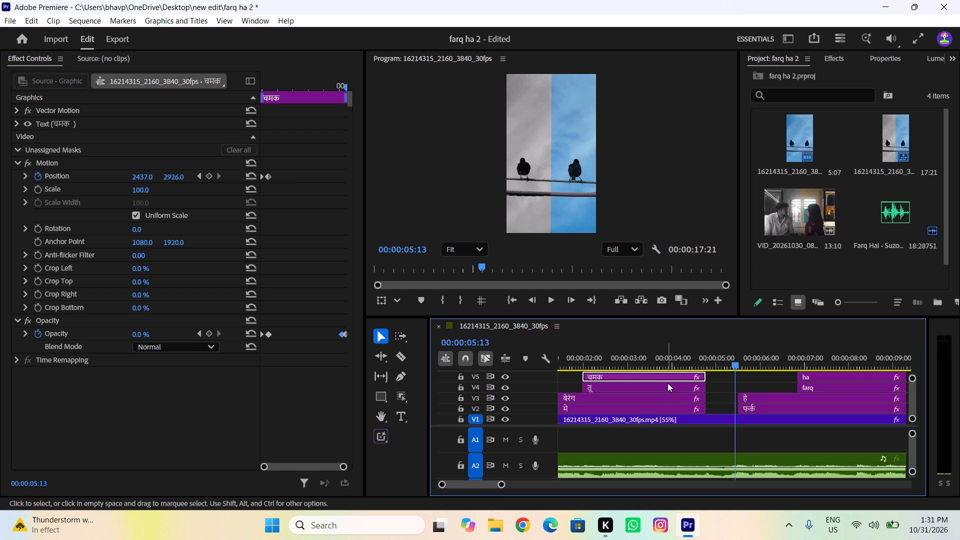
{"action": "key", "text": "space"}
{"action": "key", "text": "space"}
{"action": "key", "text": "space"}
{"action": "key", "text": "space"}
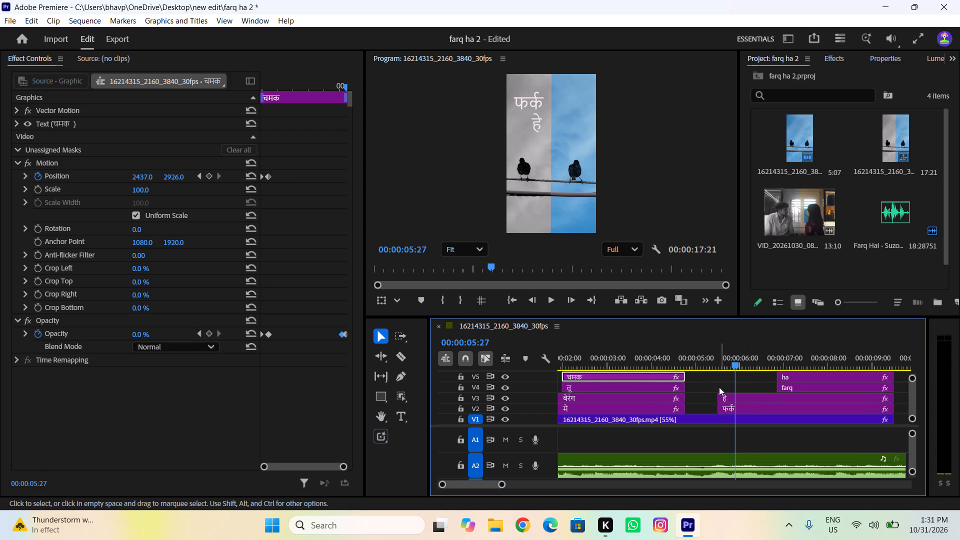
Shift the फर्क, हे, farq and ha title clips together slightly earlier so फर्क and हे start at 00:00:05:14.
{"action": "left_click_drag", "start_coordinate": [749, 357], "coordinate": [718, 368]}
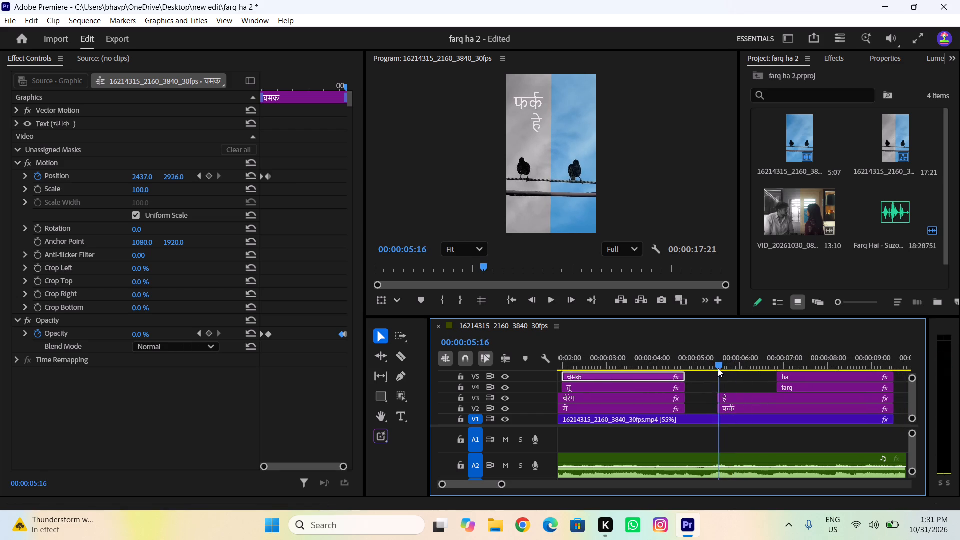
{"action": "left_click_drag", "start_coordinate": [718, 368], "coordinate": [717, 377]}
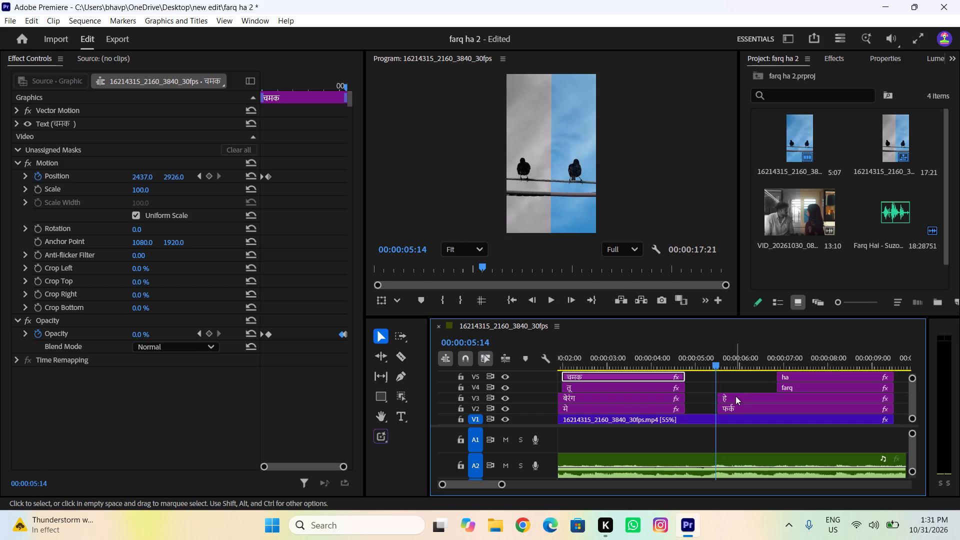
{"action": "left_click", "coordinate": [739, 394]}
{"action": "left_click_drag", "start_coordinate": [742, 377], "coordinate": [792, 411]}
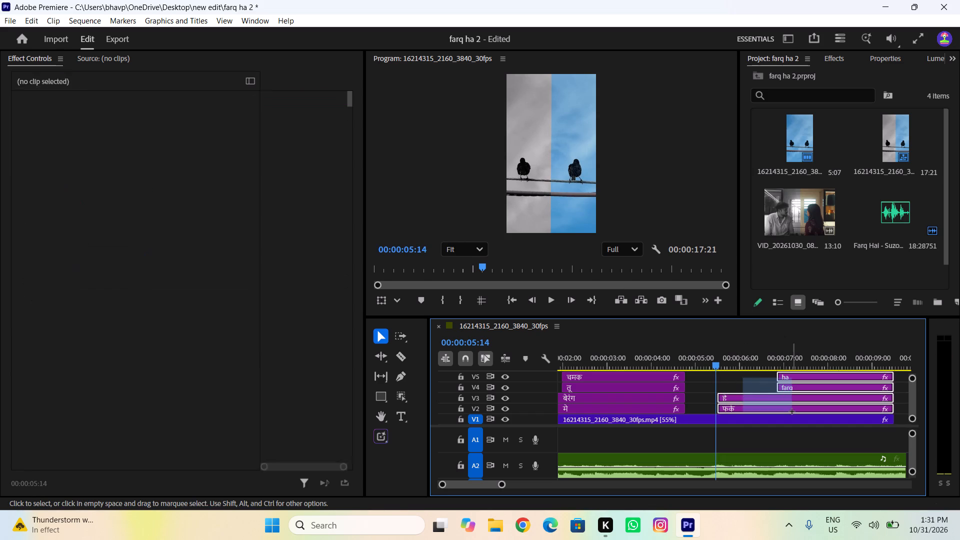
{"action": "left_click", "coordinate": [742, 398]}
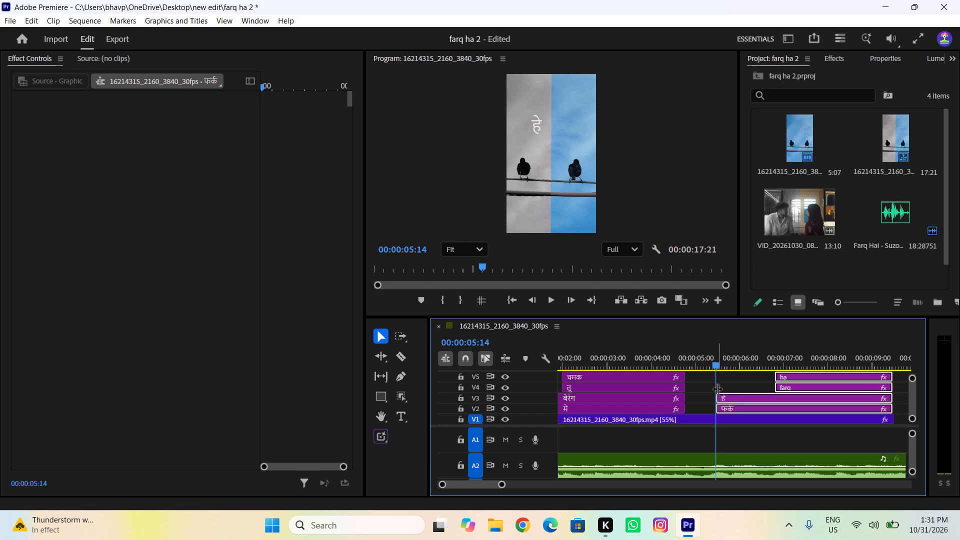
{"action": "left_click", "coordinate": [735, 380]}
{"action": "left_click", "coordinate": [733, 387]}
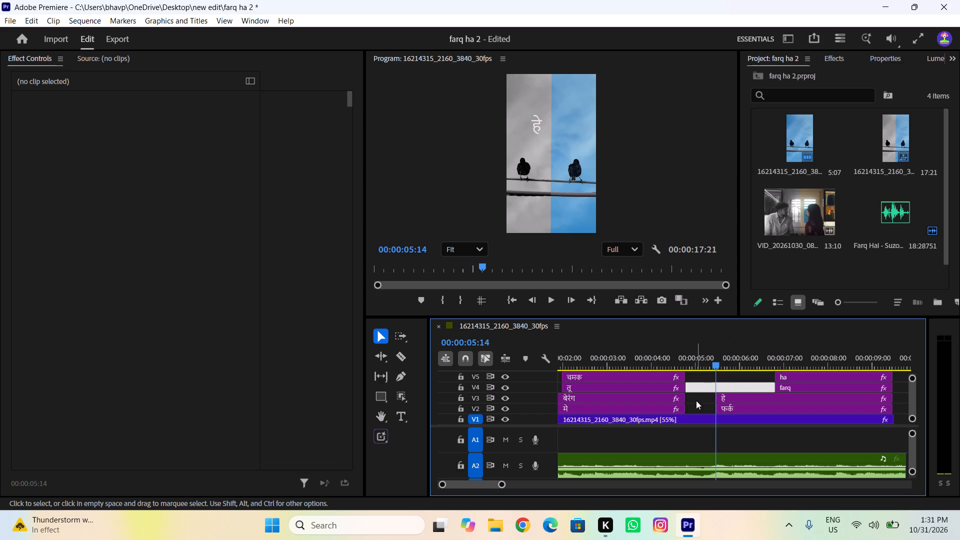
{"action": "left_click", "coordinate": [696, 406]}
{"action": "left_click", "coordinate": [696, 399]}
{"action": "left_click", "coordinate": [696, 390]}
{"action": "left_click", "coordinate": [698, 374]}
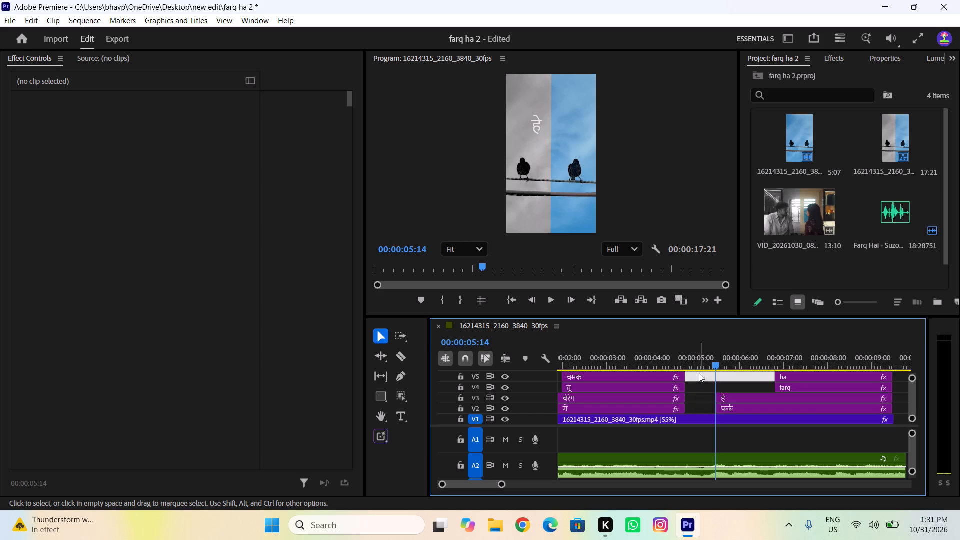
Play back and scrub the फर्क, हे, farq and ha titles to check their timing through to the end of the clips.
{"action": "left_click_drag", "start_coordinate": [722, 366], "coordinate": [706, 368]}
{"action": "key", "text": "space"}
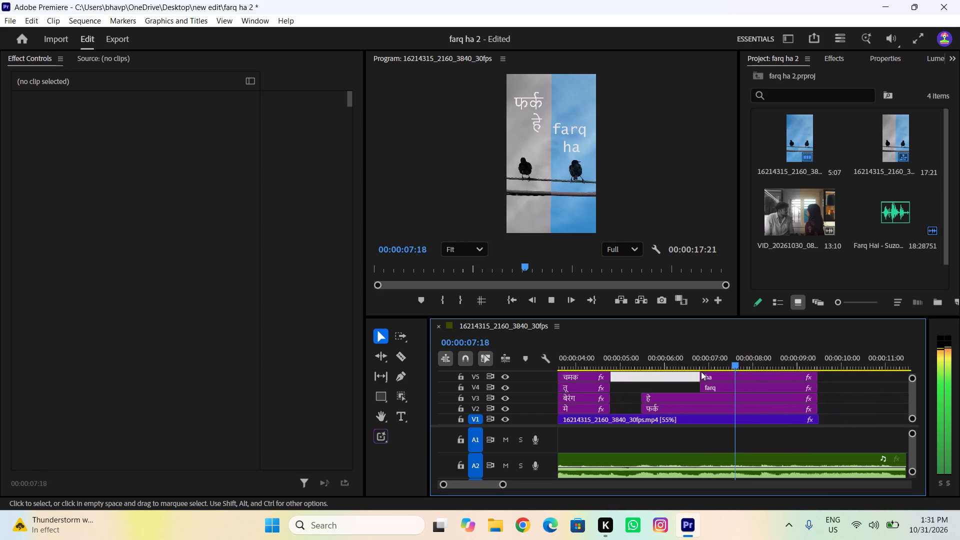
{"action": "key", "text": "space"}
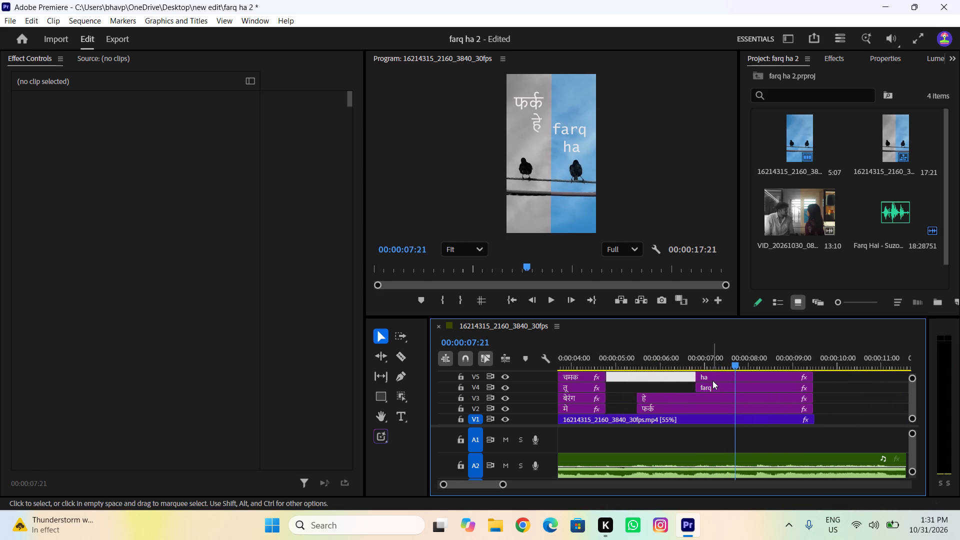
{"action": "left_click", "coordinate": [718, 376]}
{"action": "left_click", "coordinate": [715, 384]}
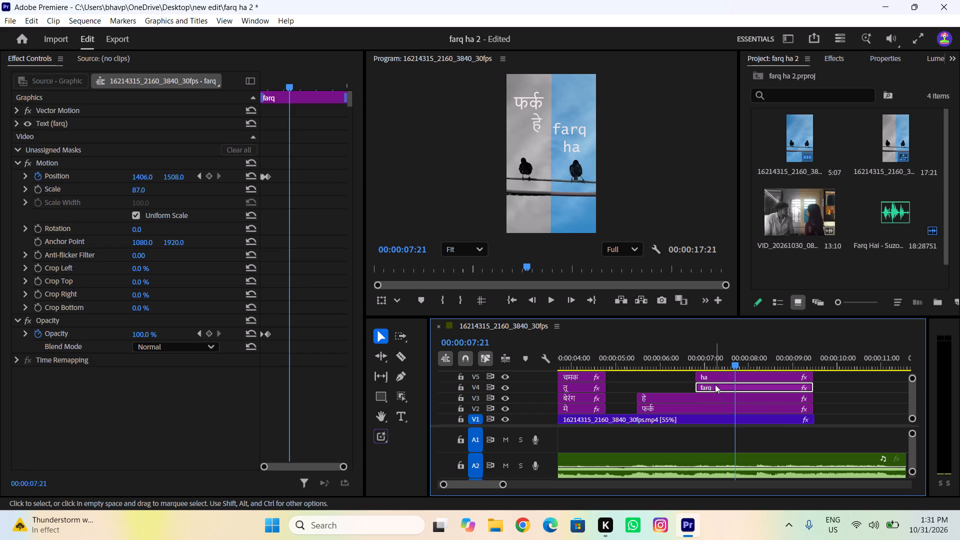
{"action": "left_click_drag", "start_coordinate": [729, 360], "coordinate": [719, 363]}
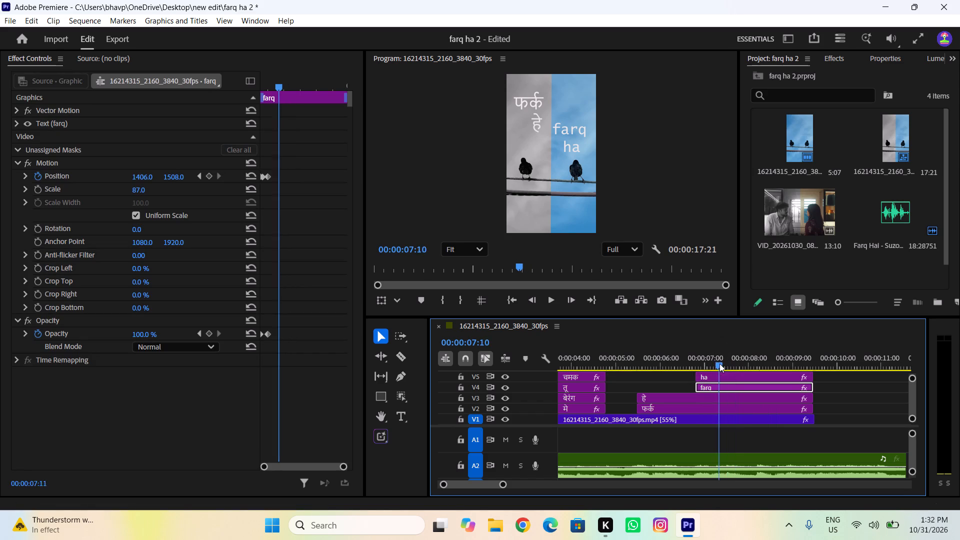
{"action": "left_click_drag", "start_coordinate": [719, 363], "coordinate": [716, 365]}
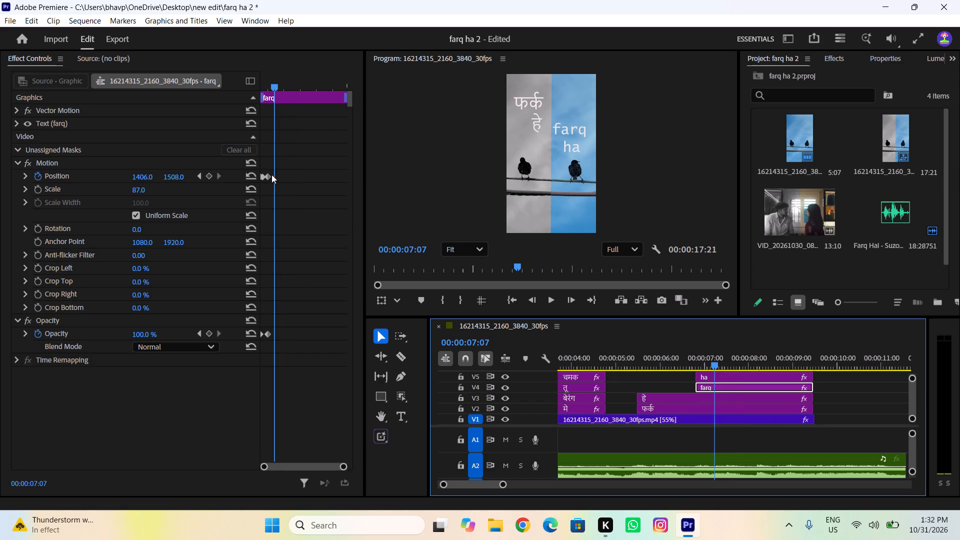
{"action": "left_click_drag", "start_coordinate": [720, 363], "coordinate": [720, 364]}
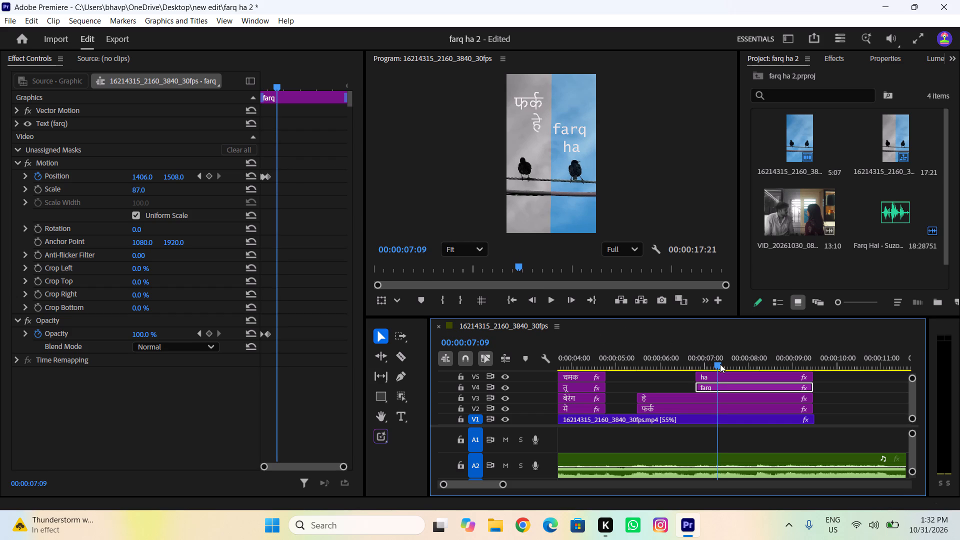
{"action": "left_click_drag", "start_coordinate": [720, 364], "coordinate": [689, 364]}
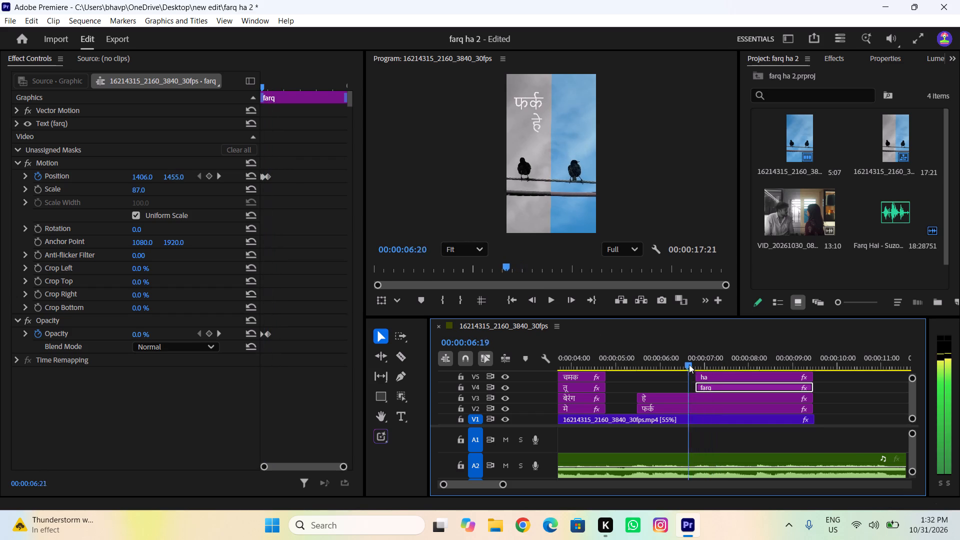
{"action": "left_click_drag", "start_coordinate": [689, 364], "coordinate": [626, 370]}
{"action": "key", "text": "space"}
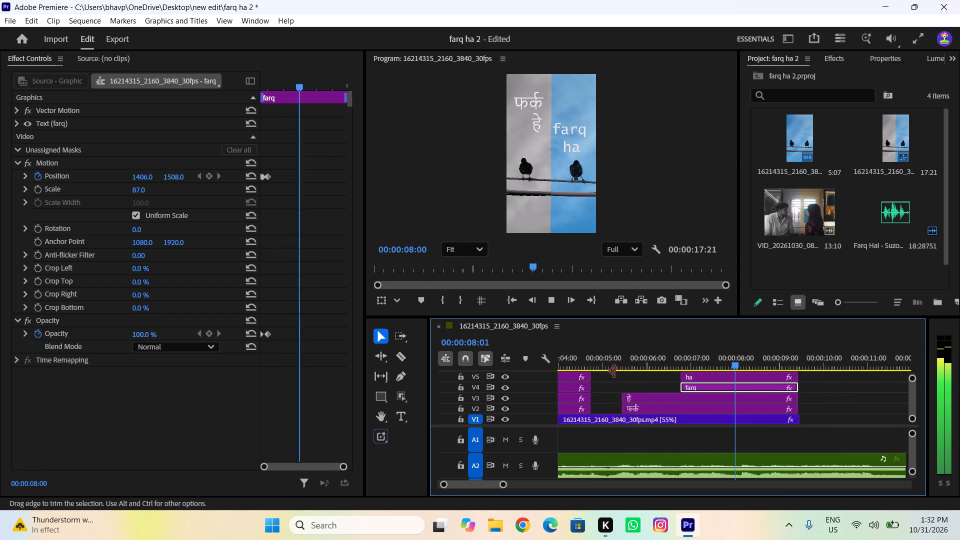
{"action": "key", "text": "space"}
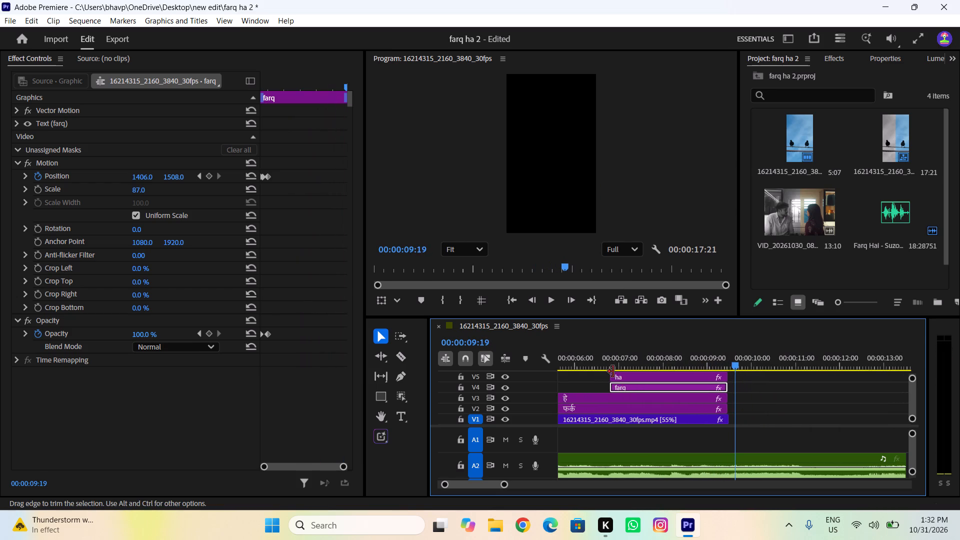
Trim the end of the V1 bird video clip to line up with the ends of the title clips.
{"action": "left_click_drag", "start_coordinate": [731, 361], "coordinate": [695, 370]}
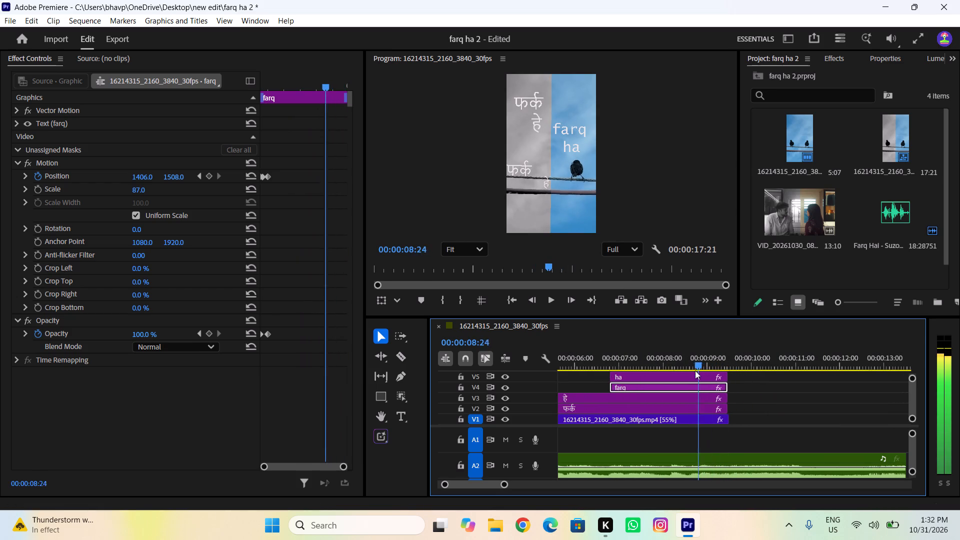
{"action": "left_click_drag", "start_coordinate": [695, 370], "coordinate": [722, 410]}
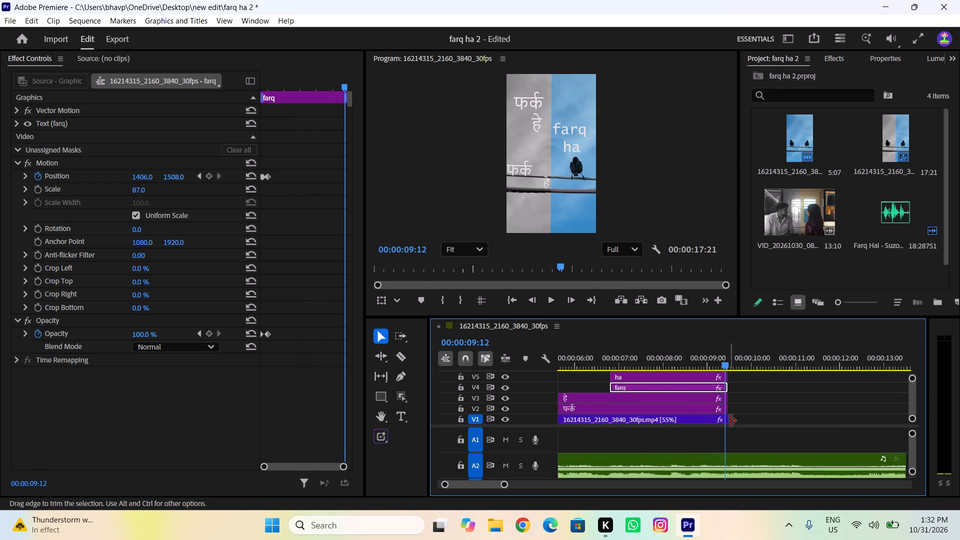
{"action": "left_click", "coordinate": [729, 419]}
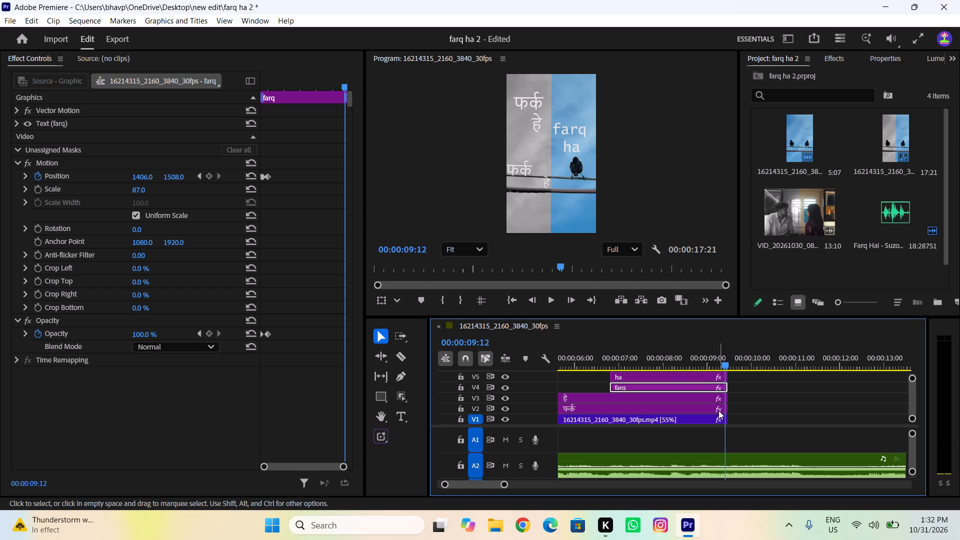
Select the V2 title clip फर्क and park the playhead on its last frame, 00:00:09:13, for its fade-out.
{"action": "left_click", "coordinate": [703, 406]}
{"action": "left_click", "coordinate": [725, 367]}
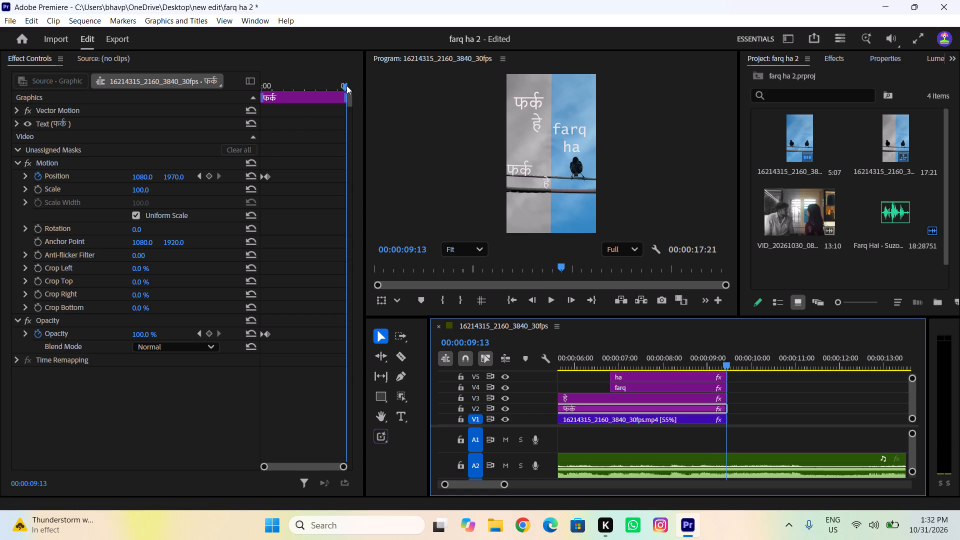
{"action": "left_click_drag", "start_coordinate": [346, 85], "coordinate": [372, 89]}
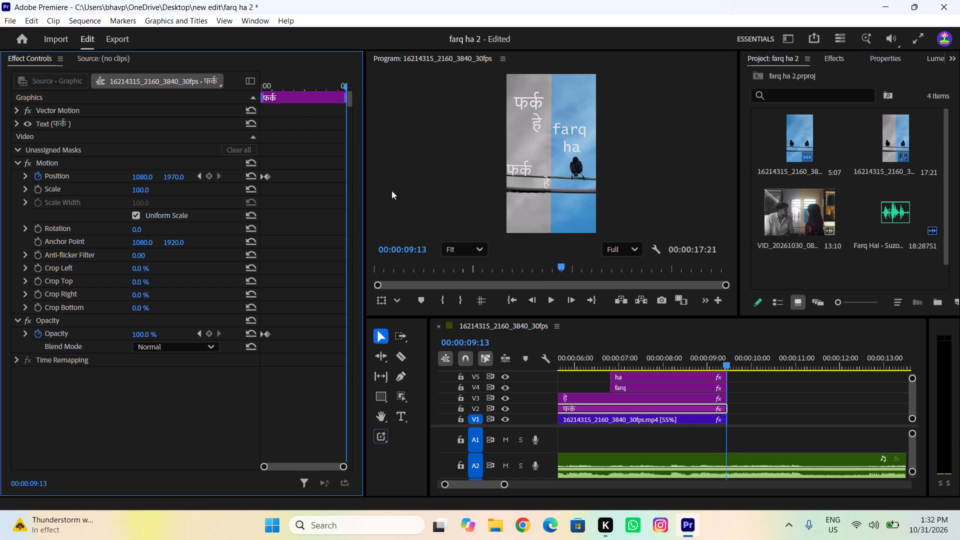
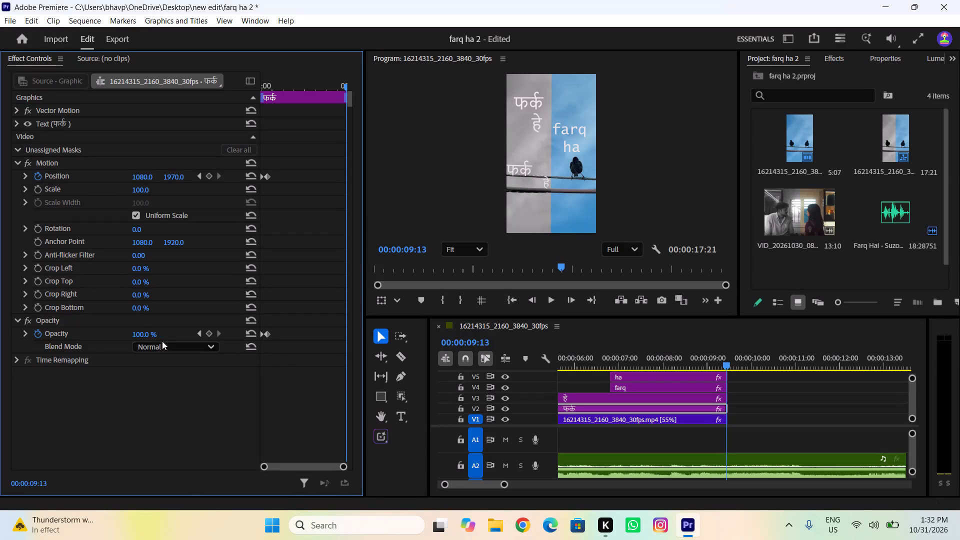
Add an opacity fade-out to the V2 फर्क title, with keyframes of 100% at 00:00:09:07 and 0% at 00:00:09:13.
{"action": "left_click_drag", "start_coordinate": [138, 335], "coordinate": [78, 341]}
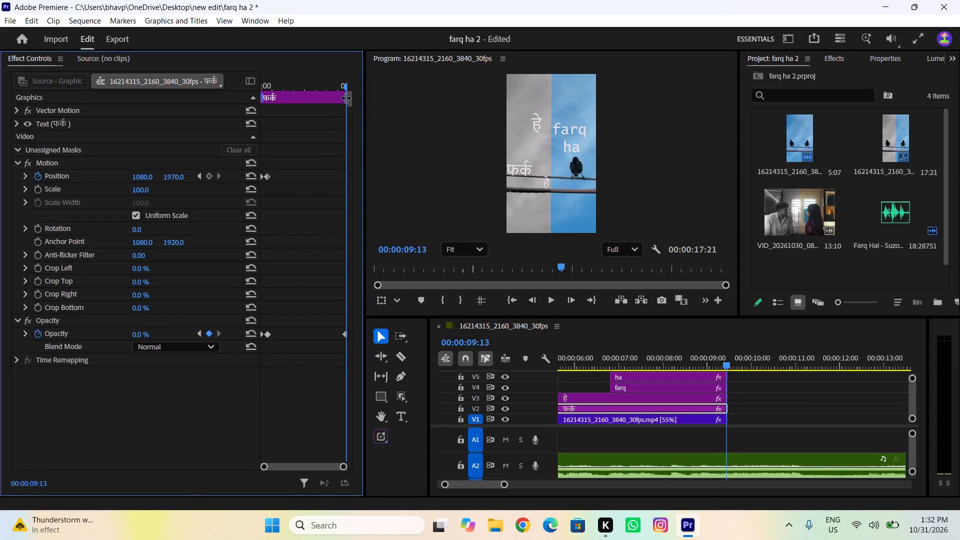
{"action": "key", "text": "Left"}
{"action": "key", "text": "Left"}
{"action": "key", "text": "Left"}
{"action": "key", "text": "Left"}
{"action": "key", "text": "Left"}
{"action": "key", "text": "Left"}
{"action": "key", "text": "Left"}
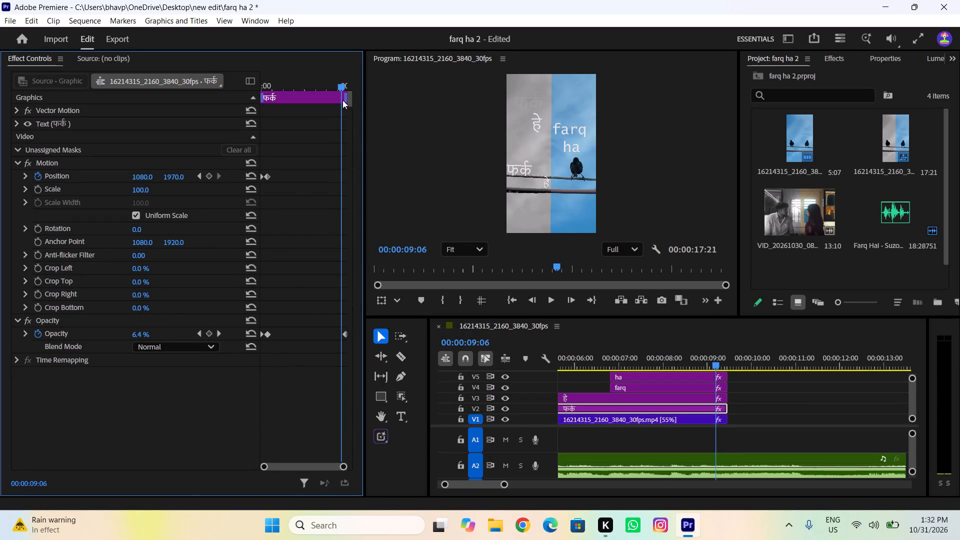
{"action": "key", "text": "Right"}
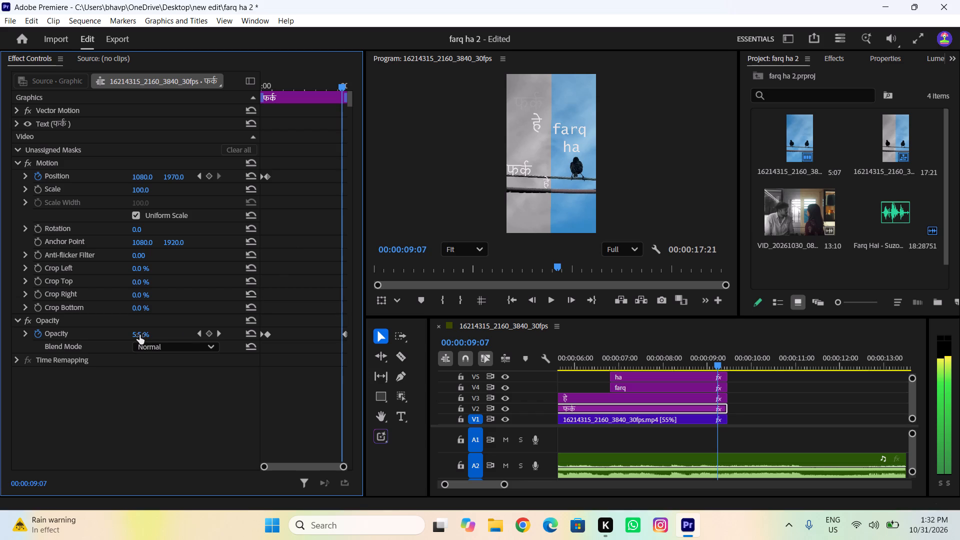
{"action": "left_click_drag", "start_coordinate": [139, 335], "coordinate": [663, 379]}
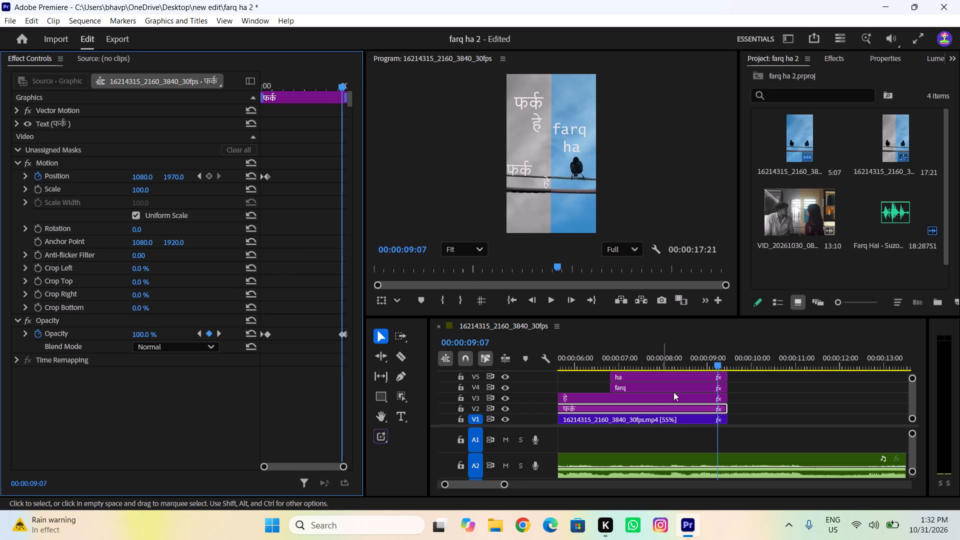
Enable Opacity on the V3 हे title and keyframe its fade-out from 100% at 00:00:09:06 to 0% at 00:00:09:13.
{"action": "key", "text": "Right"}
{"action": "key", "text": "Right"}
{"action": "key", "text": "Right"}
{"action": "key", "text": "Right"}
{"action": "key", "text": "Right"}
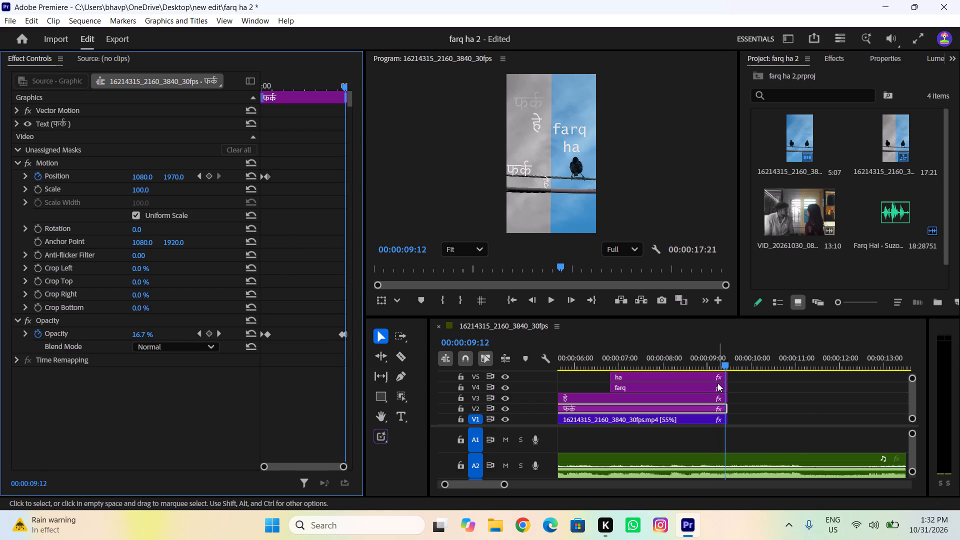
{"action": "key", "text": "Right"}
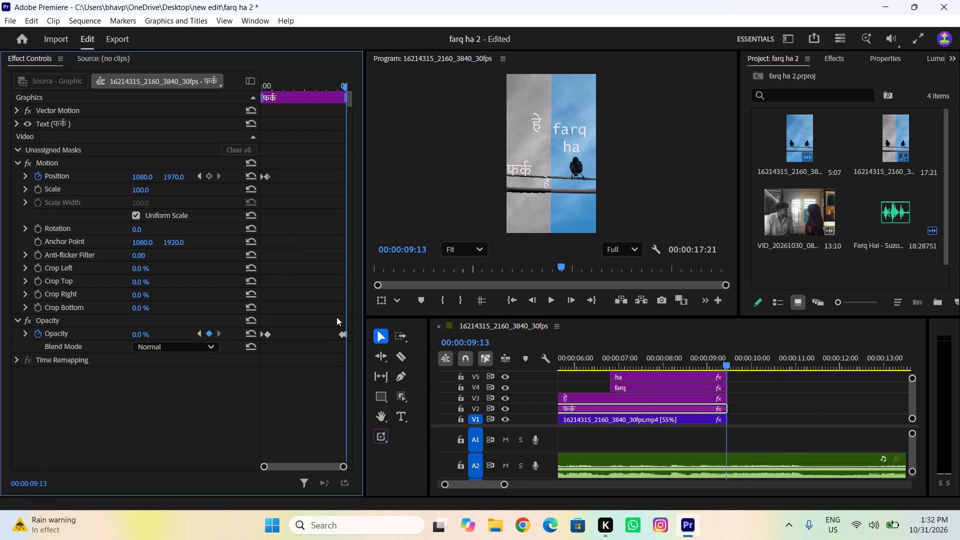
{"action": "left_click", "coordinate": [689, 399]}
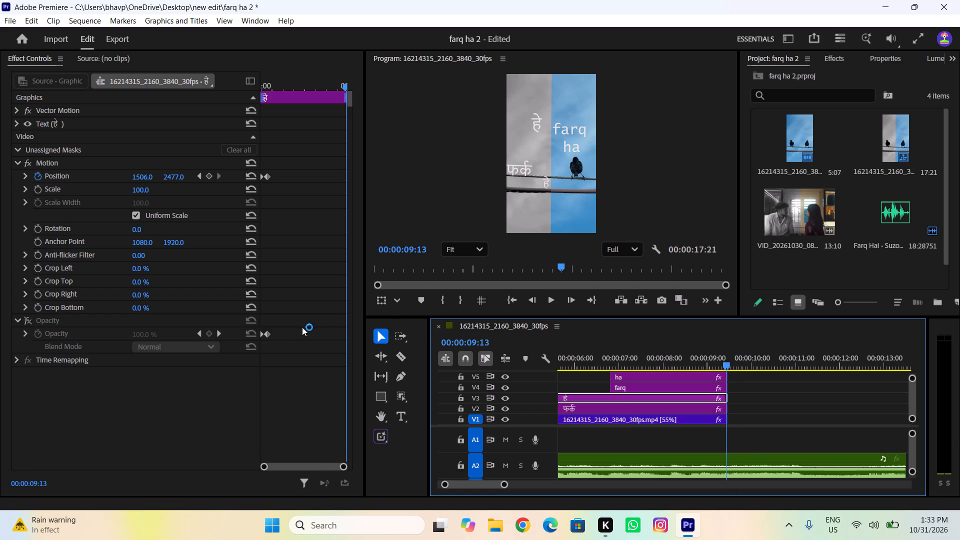
{"action": "left_click", "coordinate": [28, 322]}
{"action": "left_click_drag", "start_coordinate": [146, 337], "coordinate": [135, 337]}
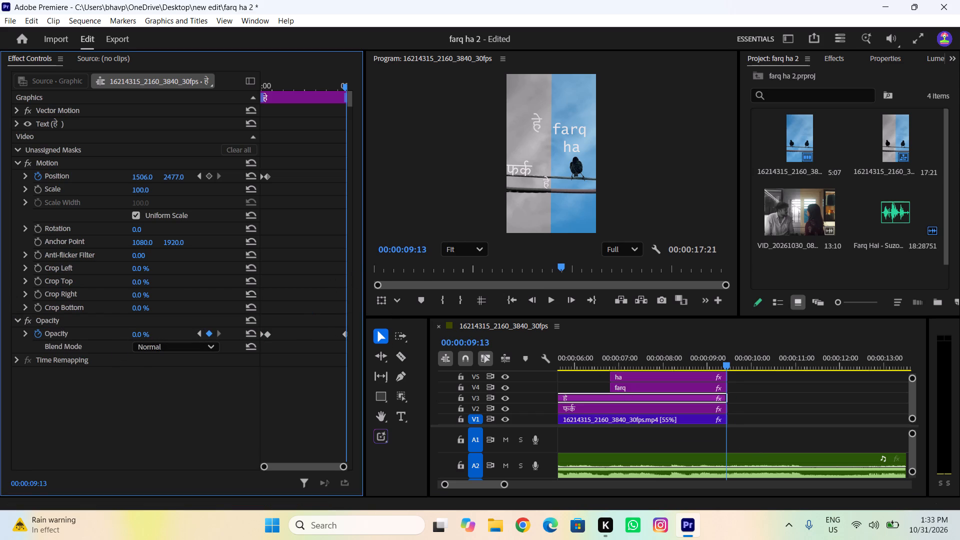
{"action": "left_click_drag", "start_coordinate": [135, 337], "coordinate": [53, 339]}
{"action": "left_click_drag", "start_coordinate": [345, 86], "coordinate": [341, 88]}
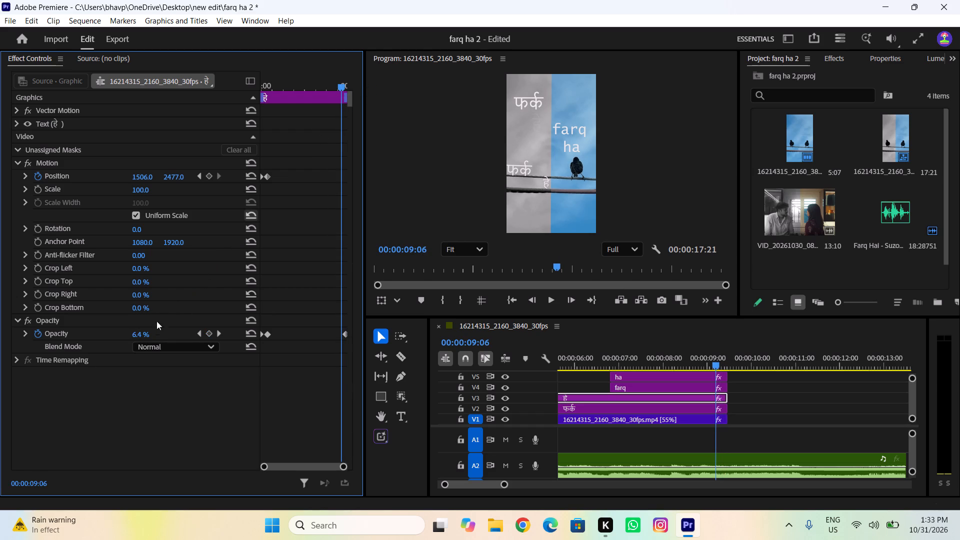
{"action": "left_click_drag", "start_coordinate": [136, 335], "coordinate": [406, 351]}
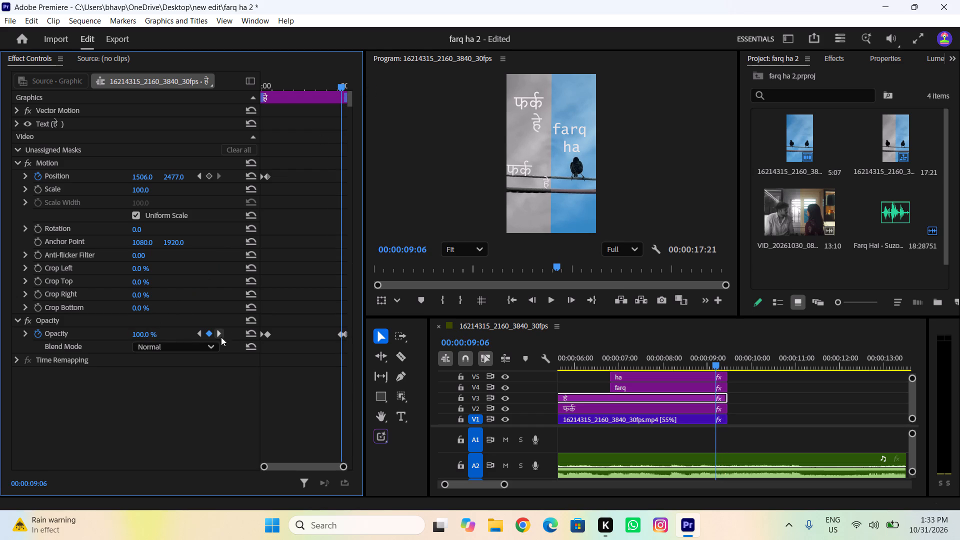
Keyframe an opacity fade-out on the V4 farq title, from 100% at 00:00:09:09 to 0% at 00:00:09:13.
{"action": "left_click", "coordinate": [664, 385]}
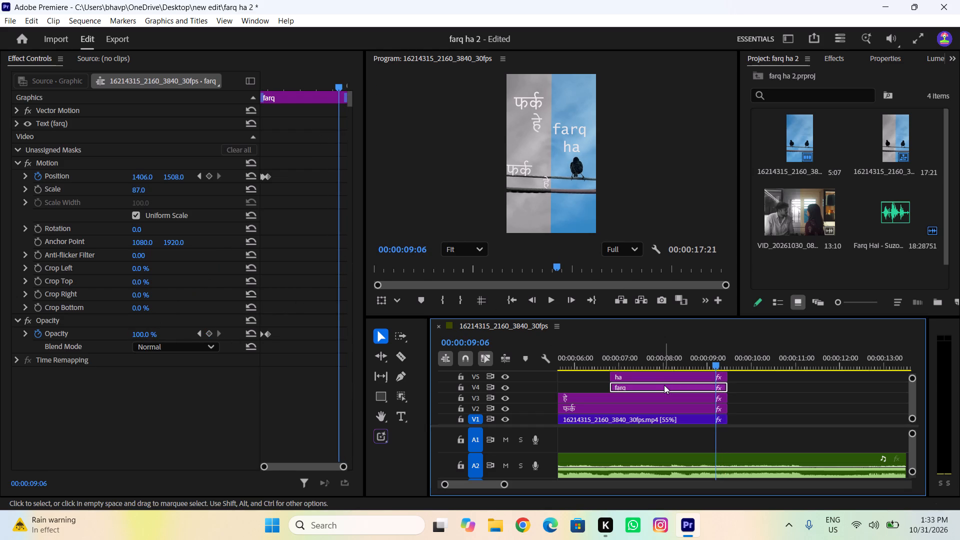
{"action": "left_click_drag", "start_coordinate": [339, 87], "coordinate": [429, 98]}
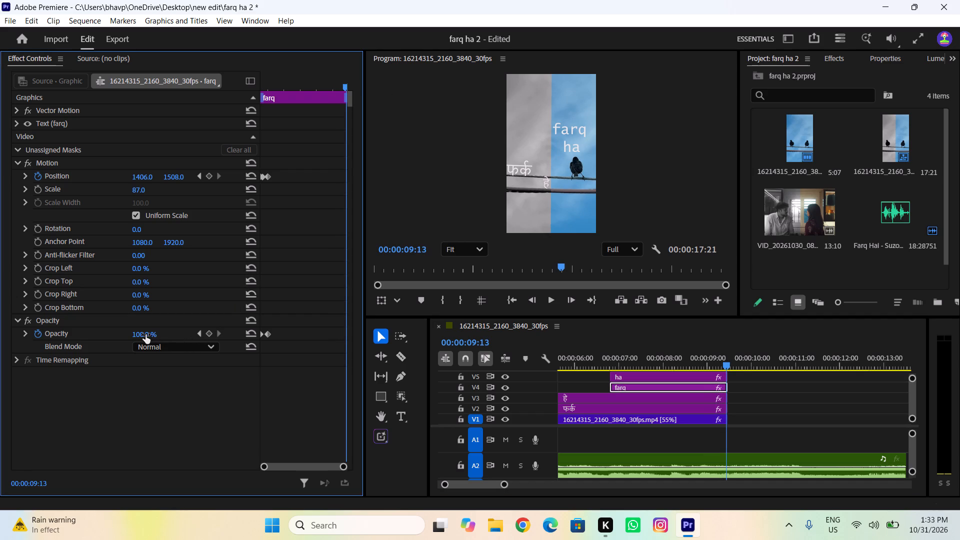
{"action": "left_click_drag", "start_coordinate": [140, 336], "coordinate": [2, 332]}
{"action": "left_click_drag", "start_coordinate": [345, 86], "coordinate": [340, 93]}
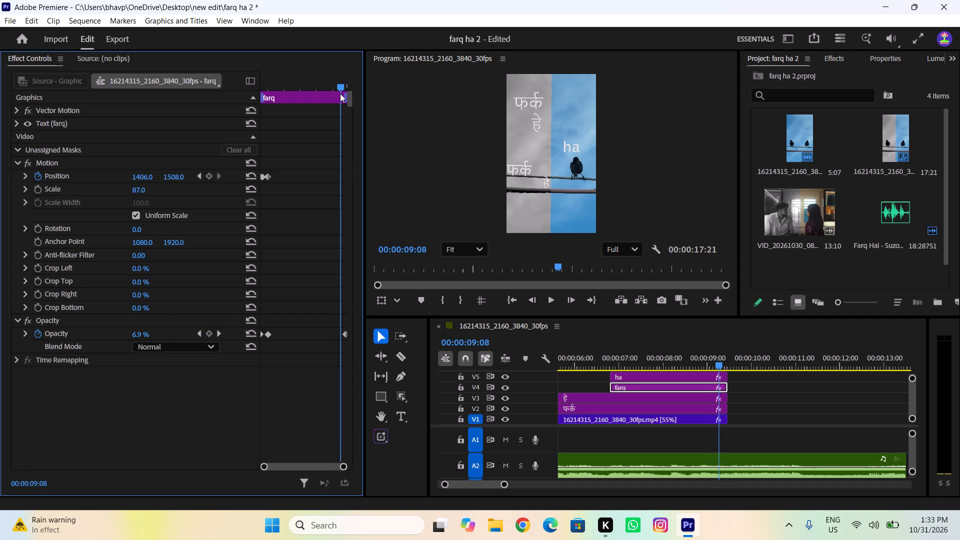
{"action": "left_click_drag", "start_coordinate": [340, 93], "coordinate": [340, 98]}
{"action": "left_click_drag", "start_coordinate": [138, 332], "coordinate": [559, 337]}
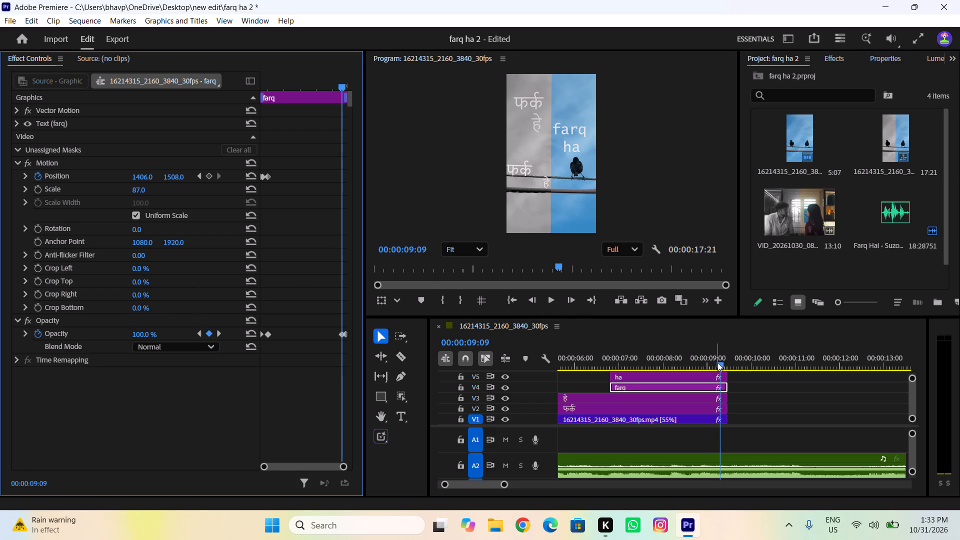
Keyframe an opacity fade-out on the V5 ha title, from 100% at 00:00:09:08 to 0% at 00:00:09:13.
{"action": "left_click_drag", "start_coordinate": [342, 84], "coordinate": [424, 105]}
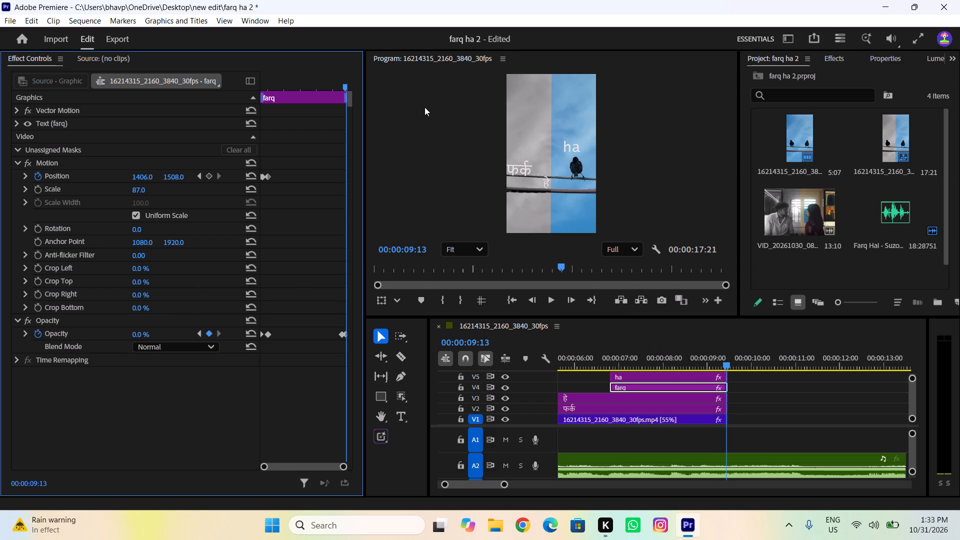
{"action": "left_click", "coordinate": [709, 374]}
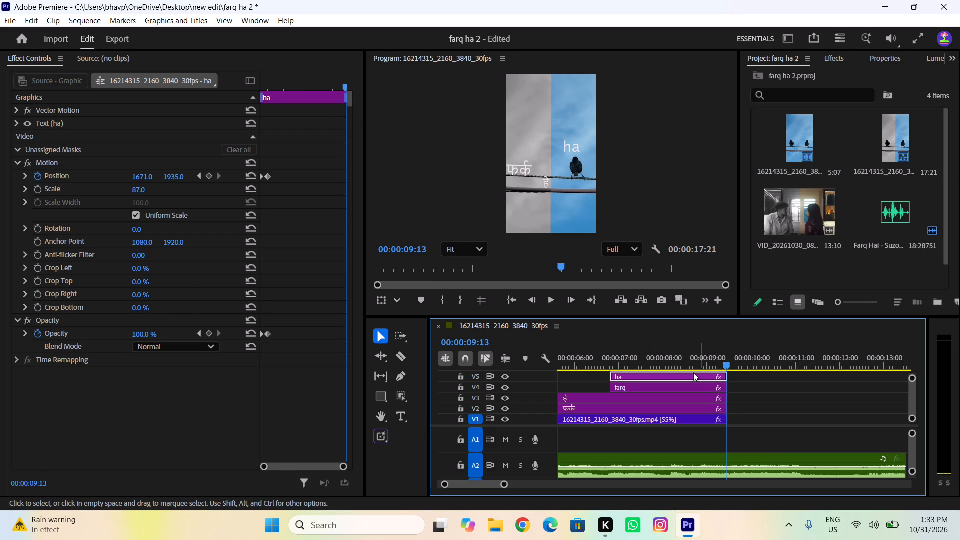
{"action": "left_click_drag", "start_coordinate": [142, 335], "coordinate": [133, 334]}
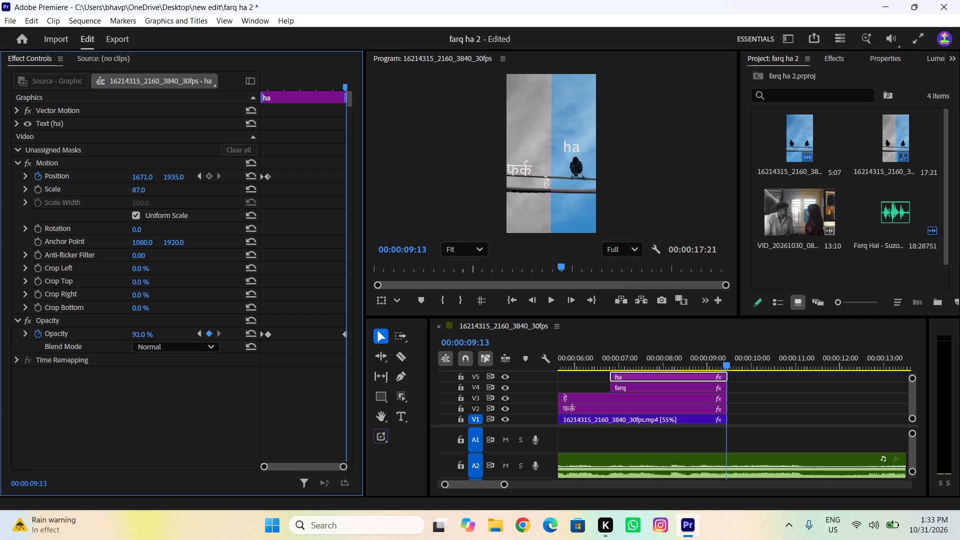
{"action": "left_click_drag", "start_coordinate": [133, 334], "coordinate": [45, 333]}
{"action": "left_click_drag", "start_coordinate": [345, 88], "coordinate": [339, 96]}
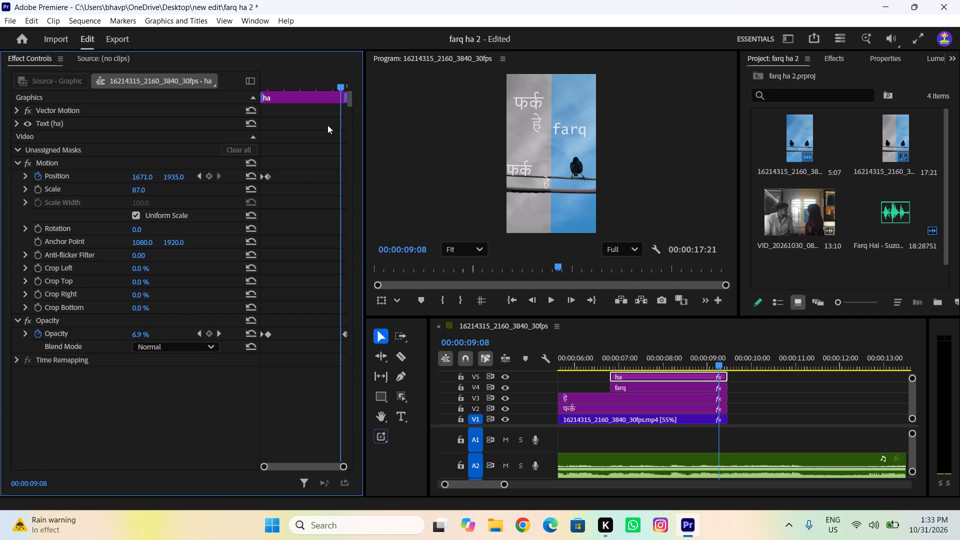
{"action": "left_click_drag", "start_coordinate": [143, 333], "coordinate": [578, 352]}
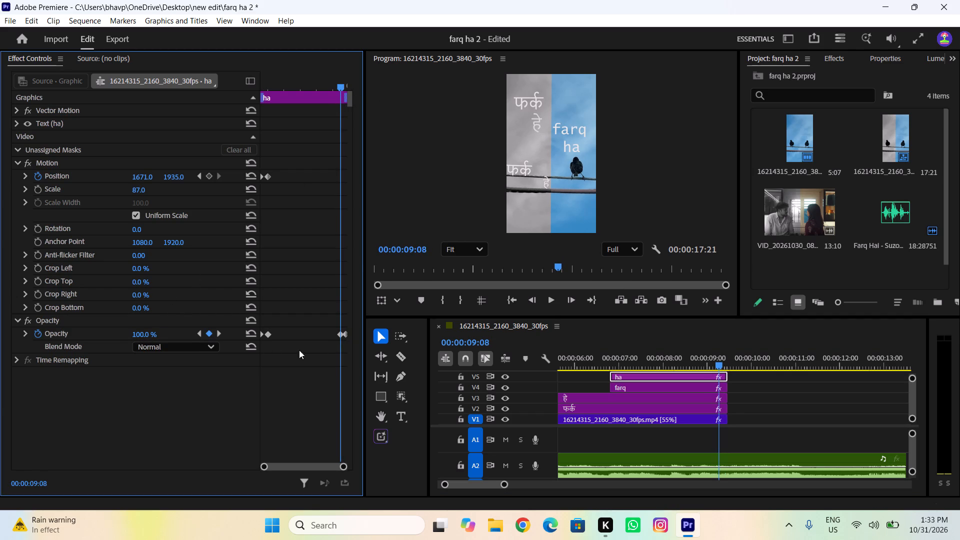
Play back the lyric title section and scrub its end to check the fade-outs of the four titles.
{"action": "left_click_drag", "start_coordinate": [700, 363], "coordinate": [588, 367]}
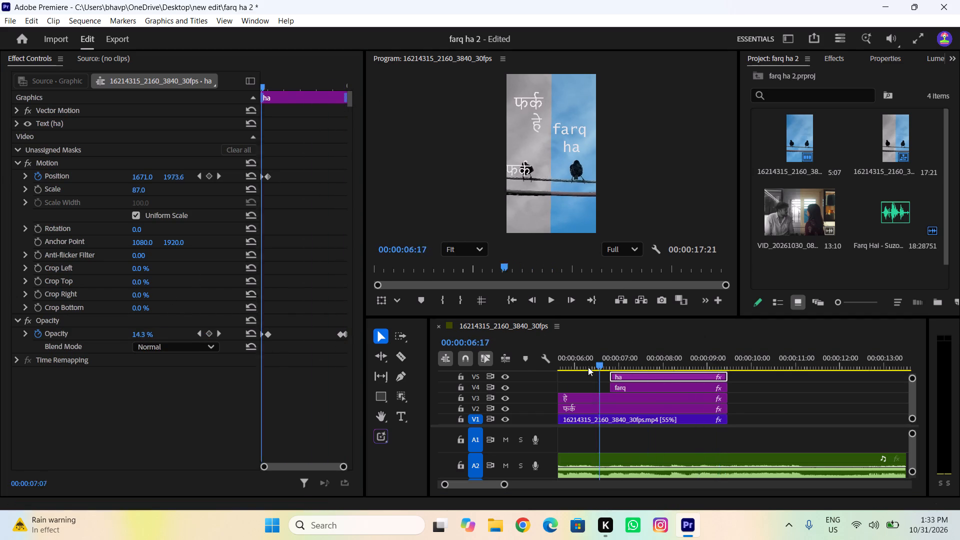
{"action": "left_click_drag", "start_coordinate": [588, 367], "coordinate": [537, 371]}
{"action": "key", "text": "space"}
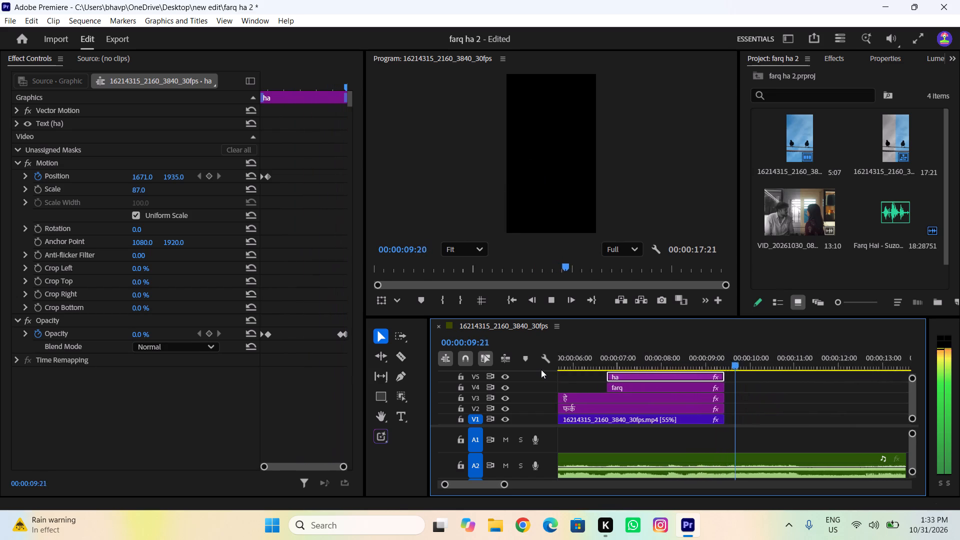
{"action": "key", "text": "space"}
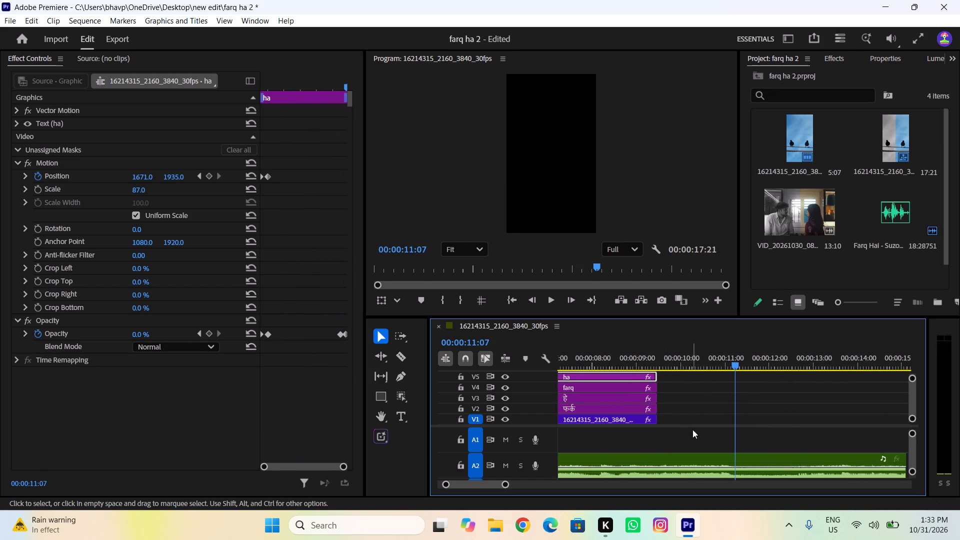
{"action": "left_click_drag", "start_coordinate": [702, 356], "coordinate": [656, 373]}
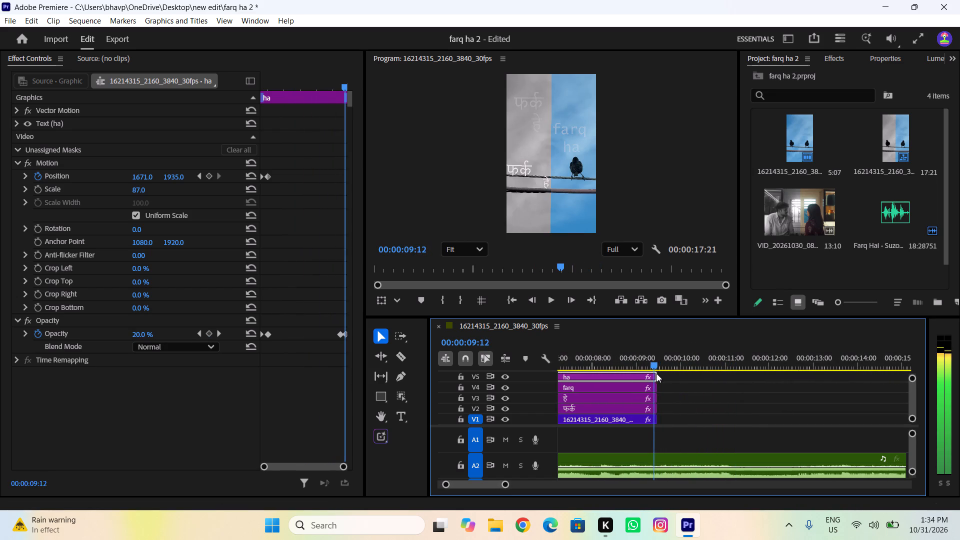
{"action": "left_click_drag", "start_coordinate": [656, 373], "coordinate": [658, 379]}
Enable Opacity on the V7 फर्क title and keyframe its fade-out from 100% at 00:00:09:12 to 0% at 00:00:09:14.
{"action": "scroll", "coordinate": [673, 396], "scroll_direction": "up", "scroll_amount": 2, "text": "ctrl"}
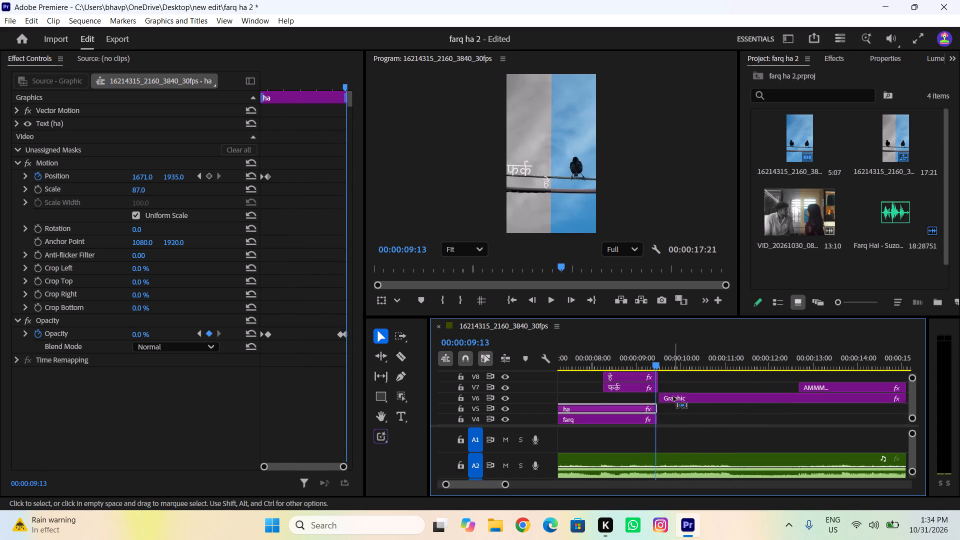
{"action": "scroll", "coordinate": [673, 396], "scroll_direction": "up", "scroll_amount": 2, "text": "ctrl"}
{"action": "scroll", "coordinate": [673, 396], "scroll_direction": "down", "scroll_amount": 1, "text": "ctrl"}
{"action": "left_click", "coordinate": [634, 383]}
{"action": "left_click_drag", "start_coordinate": [344, 86], "coordinate": [376, 93]}
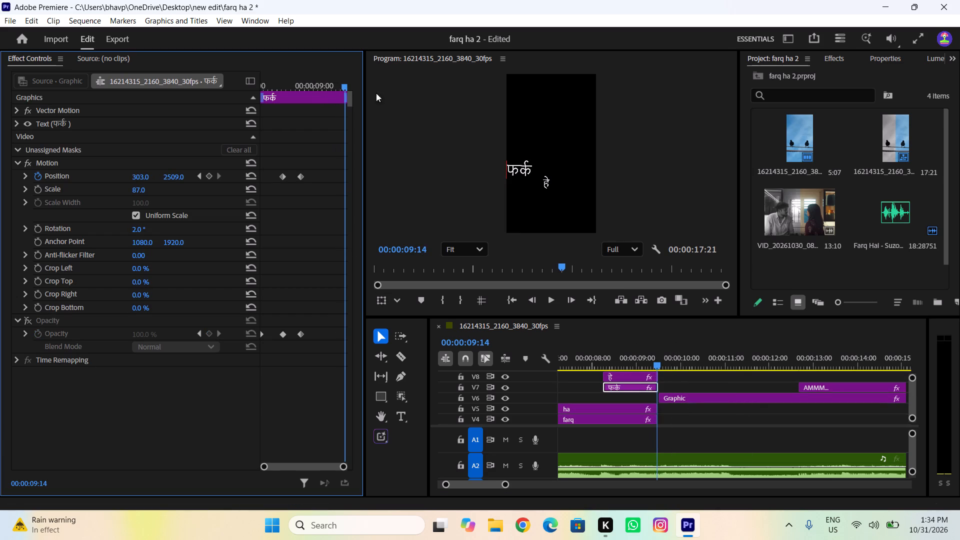
{"action": "left_click_drag", "start_coordinate": [376, 93], "coordinate": [436, 105]}
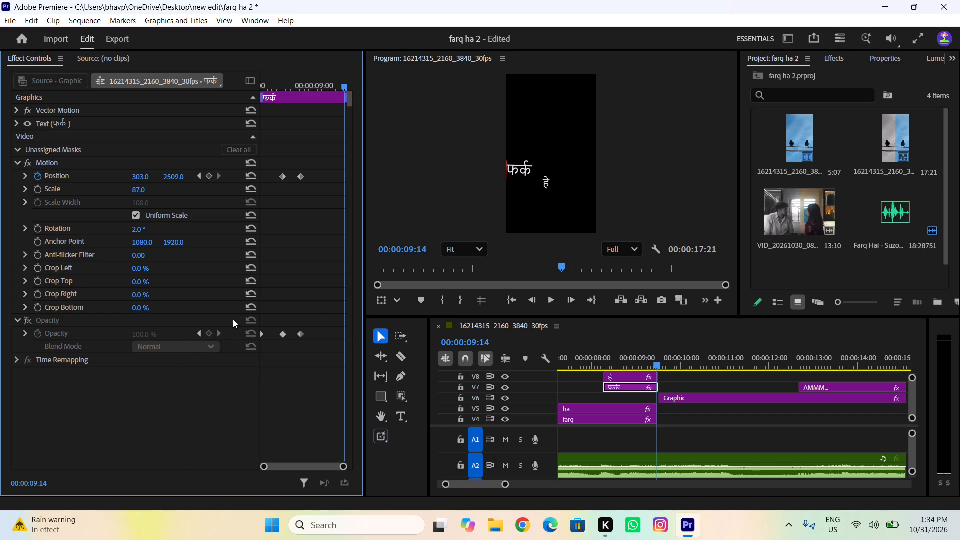
{"action": "left_click", "coordinate": [26, 324]}
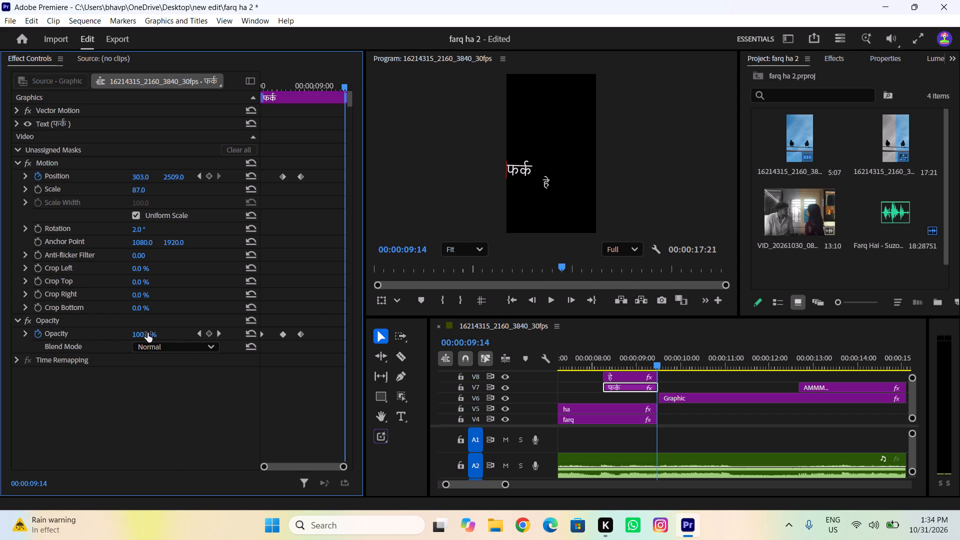
{"action": "left_click_drag", "start_coordinate": [147, 333], "coordinate": [74, 339]}
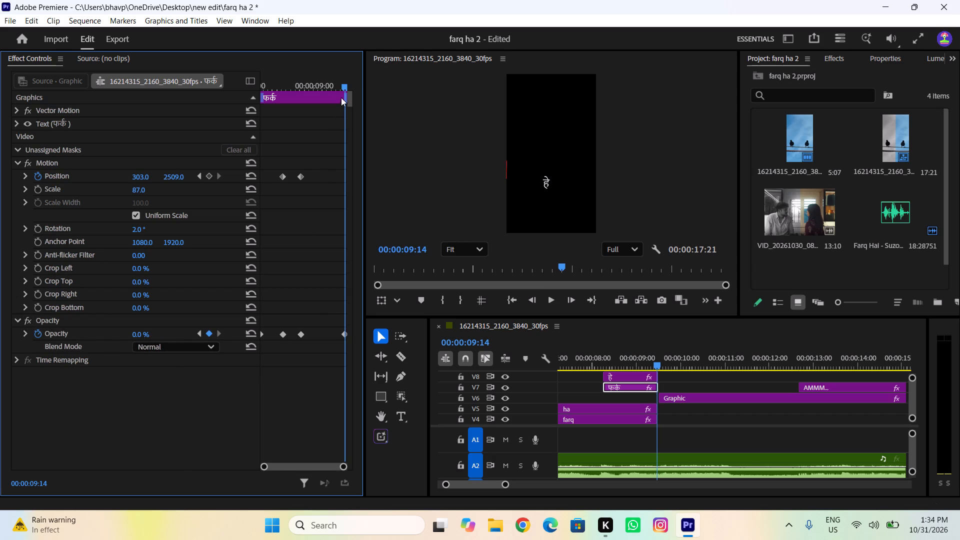
{"action": "left_click_drag", "start_coordinate": [343, 88], "coordinate": [338, 91]}
{"action": "left_click_drag", "start_coordinate": [141, 331], "coordinate": [453, 334]}
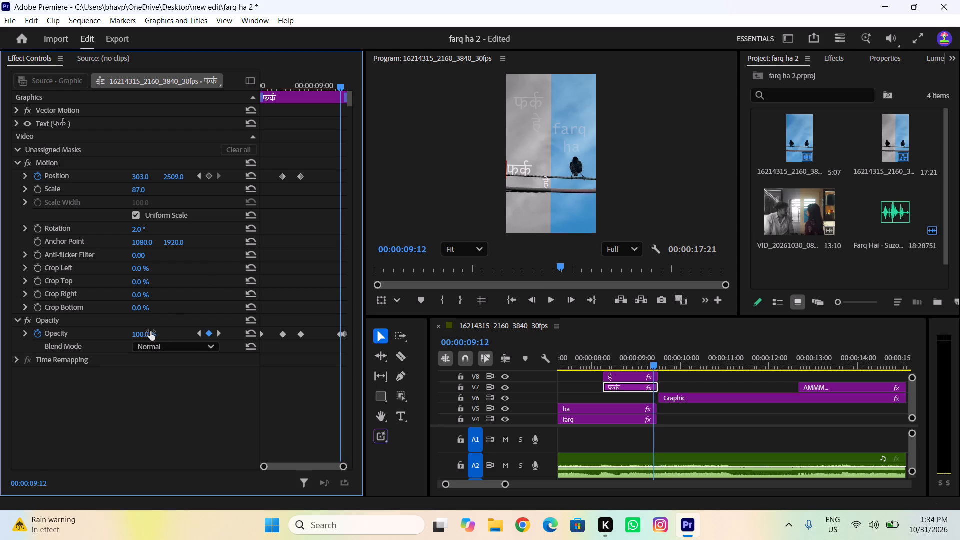
Keyframe an opacity fade-out on the V8 है title, from 100% at 00:00:09:11 to 0% at 00:00:09:14.
{"action": "left_click", "coordinate": [633, 373]}
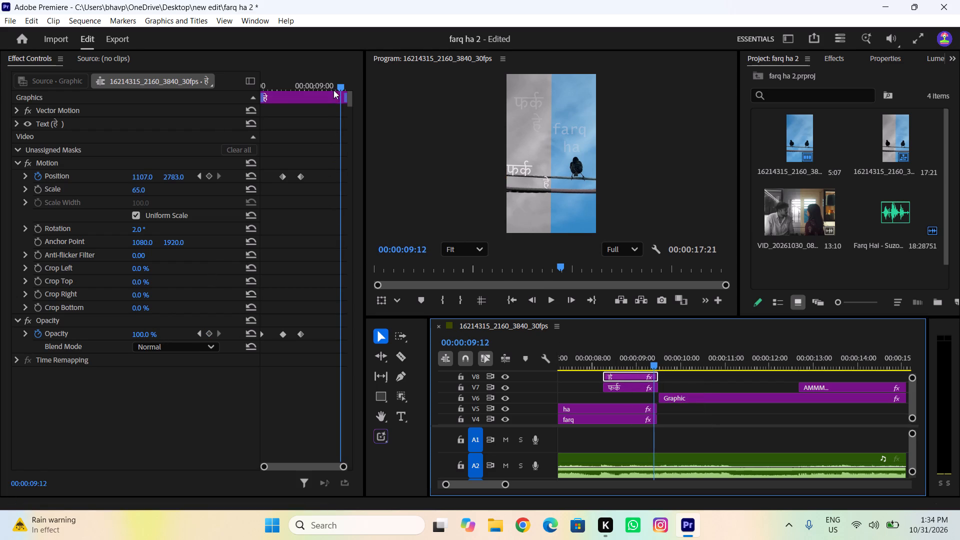
{"action": "left_click_drag", "start_coordinate": [344, 88], "coordinate": [393, 106]}
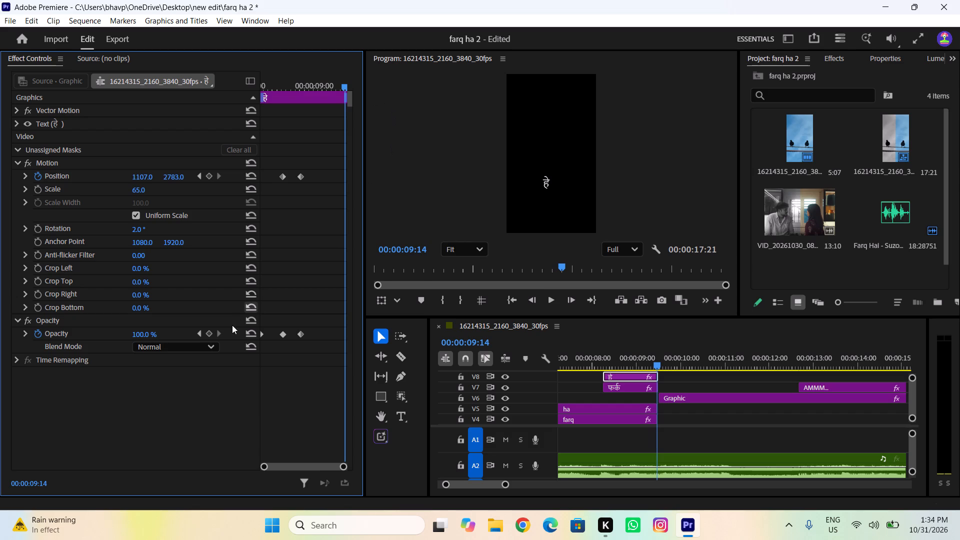
{"action": "left_click_drag", "start_coordinate": [146, 335], "coordinate": [145, 335]}
{"action": "left_click_drag", "start_coordinate": [145, 335], "coordinate": [93, 335]}
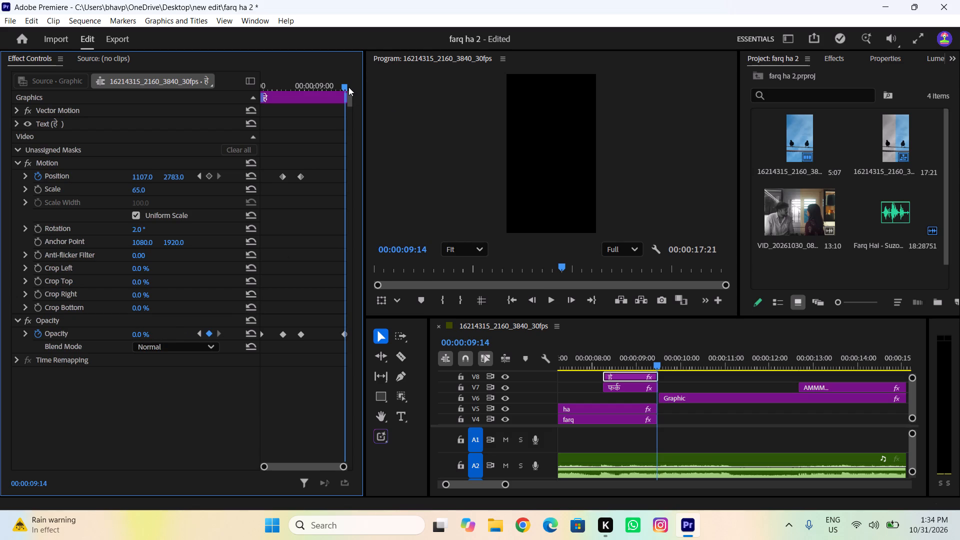
{"action": "left_click_drag", "start_coordinate": [345, 87], "coordinate": [340, 91]}
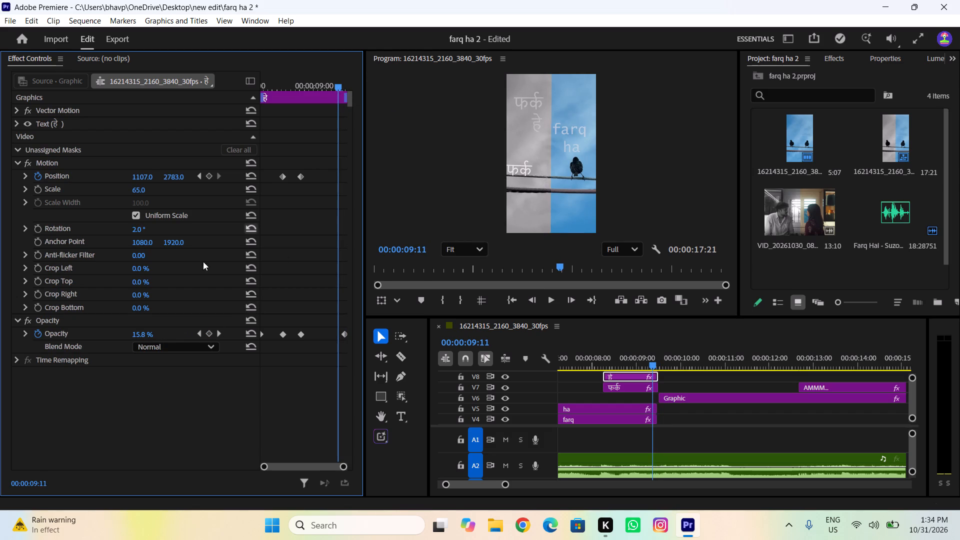
{"action": "left_click_drag", "start_coordinate": [142, 334], "coordinate": [530, 341]}
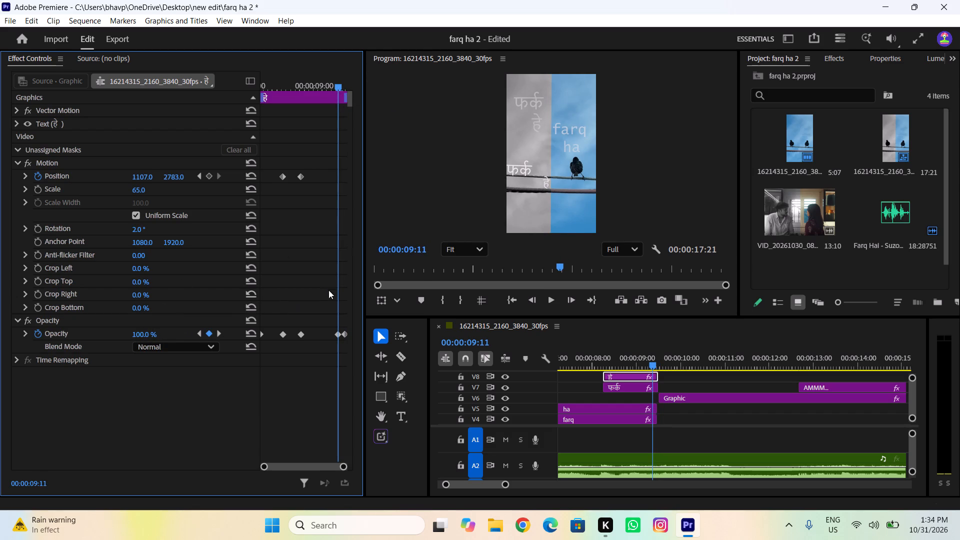
Play back the lyric titles through to the AMMM... title and scrub their shared end to check the fade-outs.
{"action": "left_click_drag", "start_coordinate": [634, 361], "coordinate": [525, 377]}
{"action": "key", "text": "space"}
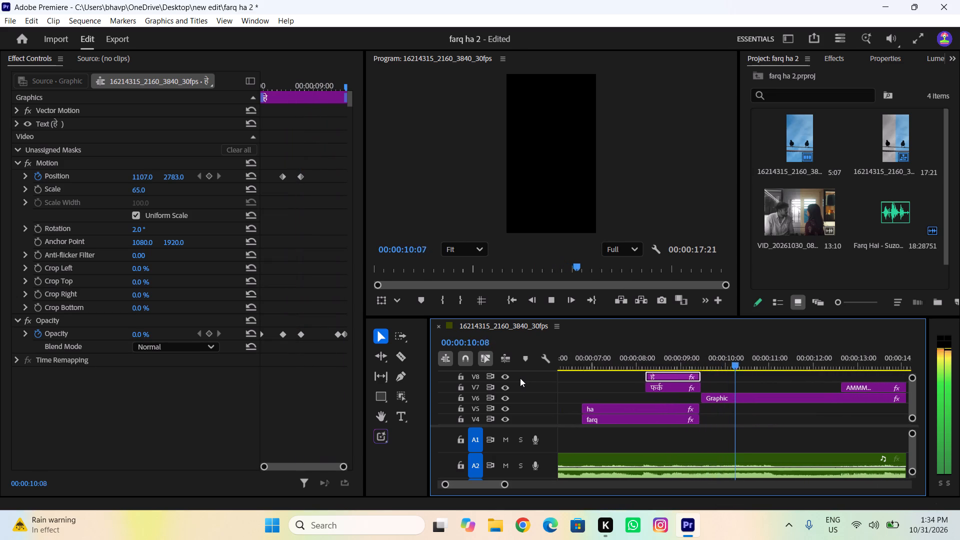
{"action": "key", "text": "space"}
{"action": "left_click_drag", "start_coordinate": [707, 357], "coordinate": [693, 375]}
{"action": "left_click", "coordinate": [665, 386]}
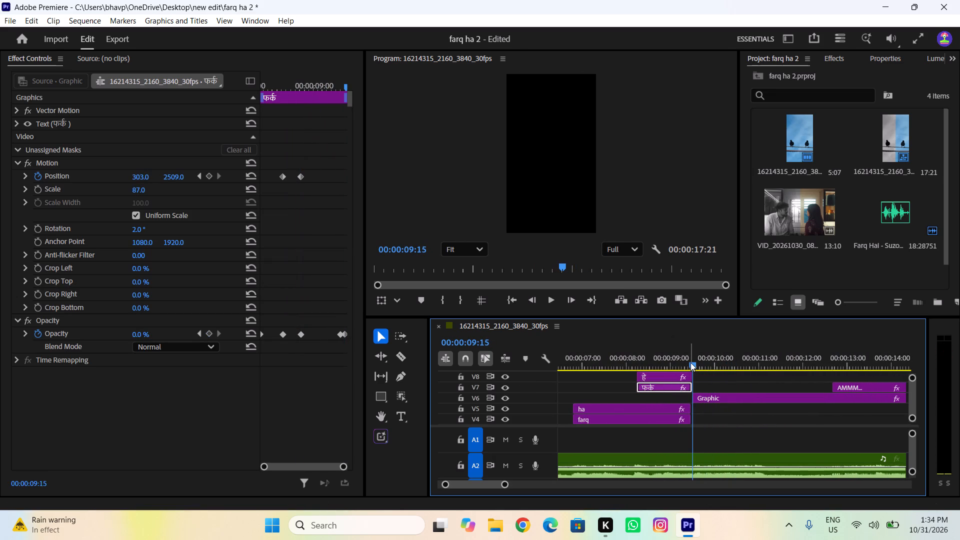
{"action": "left_click_drag", "start_coordinate": [705, 356], "coordinate": [688, 367]}
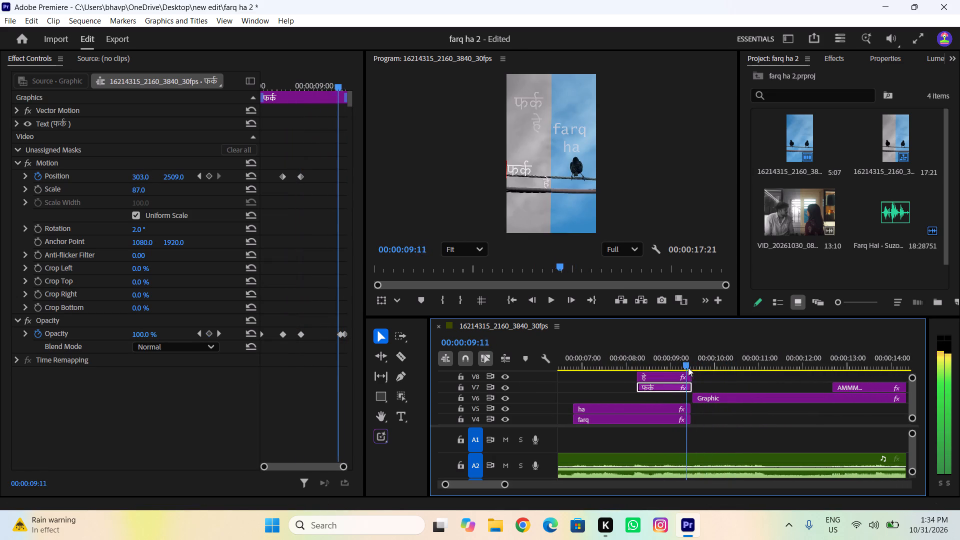
{"action": "left_click_drag", "start_coordinate": [688, 367], "coordinate": [698, 379]}
{"action": "key", "text": "space"}
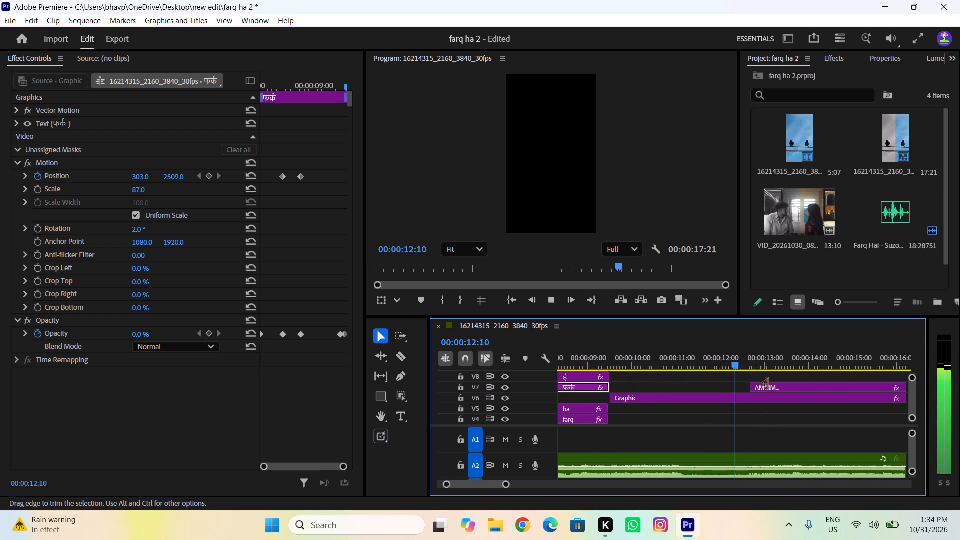
{"action": "key", "text": "space"}
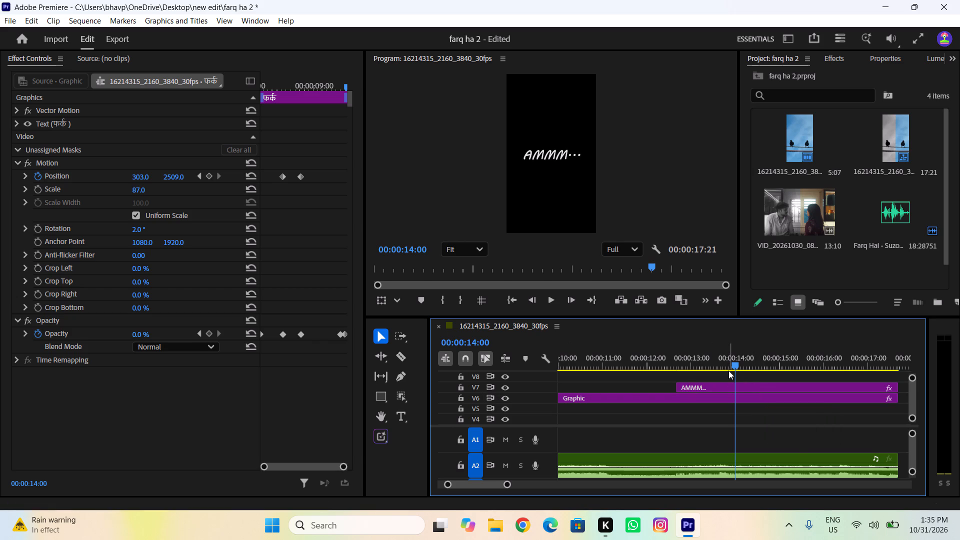
Lengthen the fade-in of the V7 AMMM... title by moving its second Opacity keyframe slightly later.
{"action": "left_click_drag", "start_coordinate": [731, 362], "coordinate": [673, 377]}
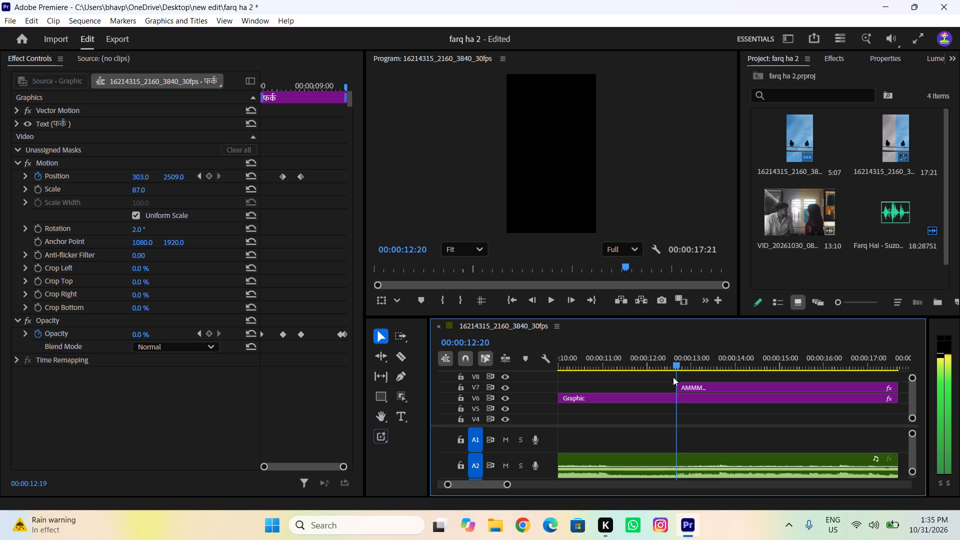
{"action": "left_click_drag", "start_coordinate": [673, 377], "coordinate": [678, 382]}
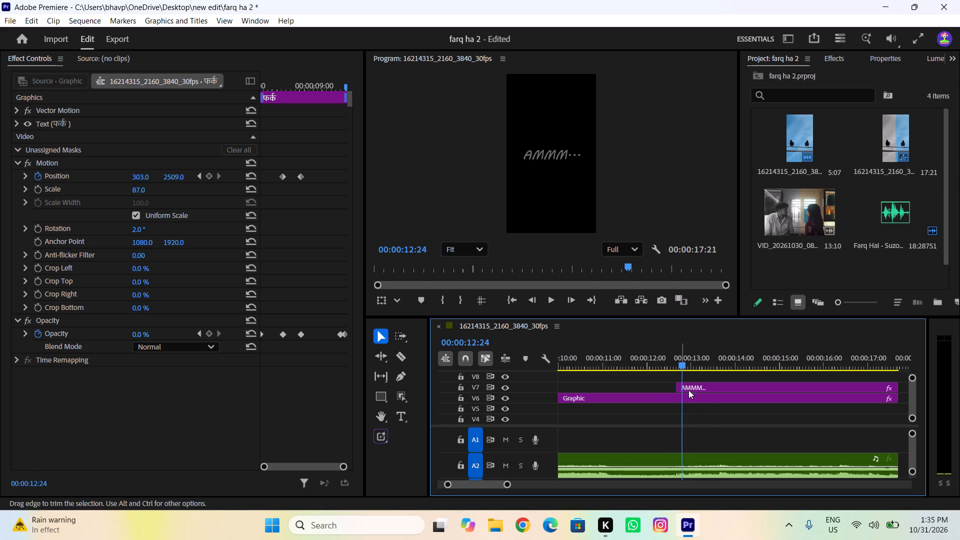
{"action": "left_click", "coordinate": [712, 389]}
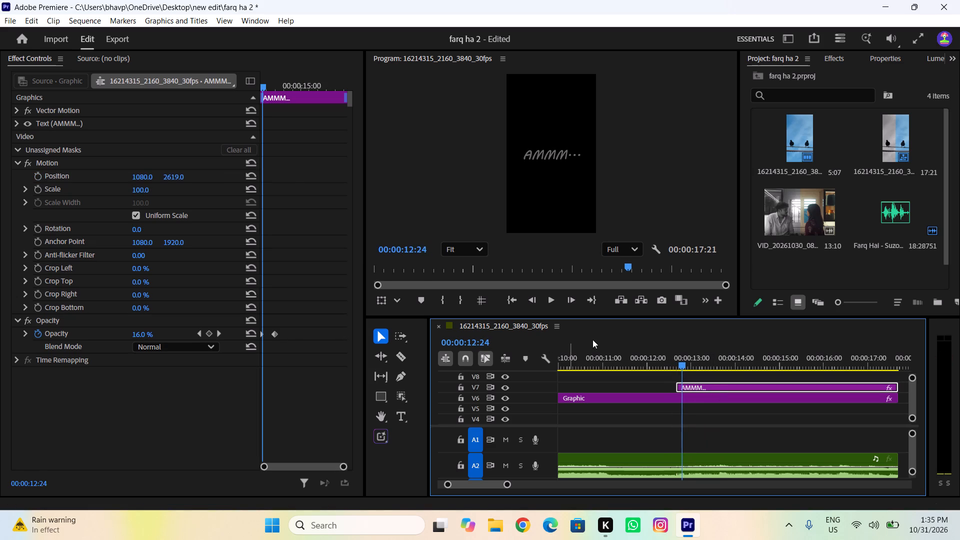
{"action": "left_click", "coordinate": [683, 360]}
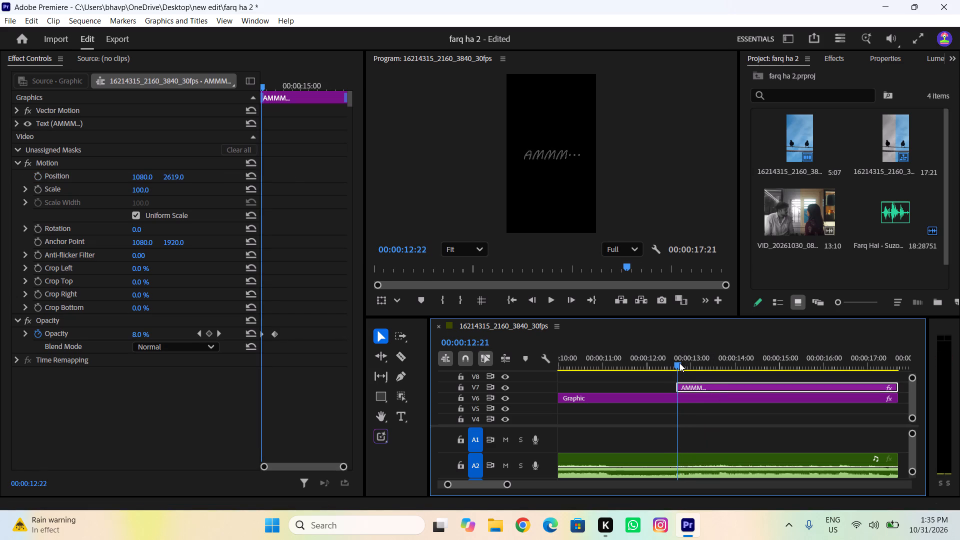
{"action": "left_click_drag", "start_coordinate": [274, 333], "coordinate": [274, 333]}
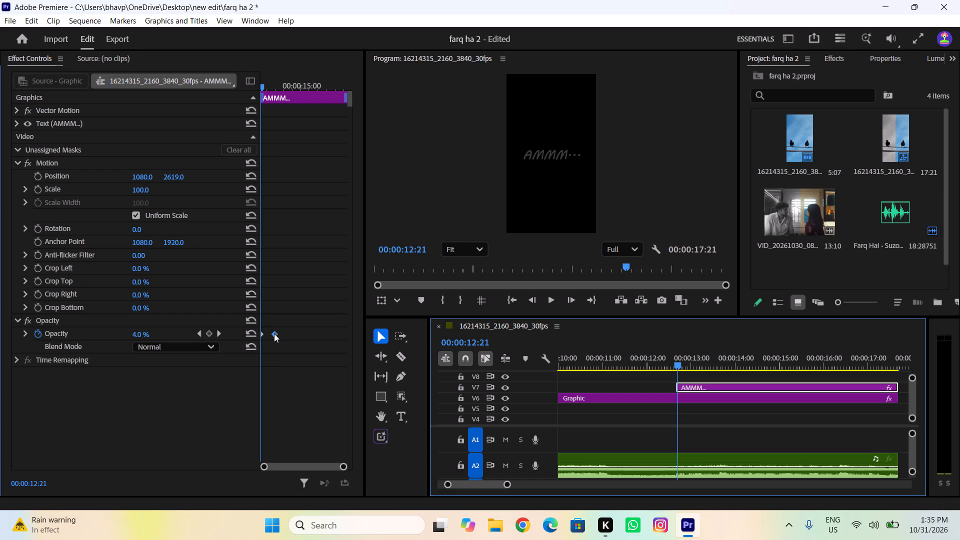
{"action": "left_click_drag", "start_coordinate": [274, 333], "coordinate": [278, 334]}
Play back the AMMM... title to the end of the sequence to check its fade-in.
{"action": "key", "text": "space"}
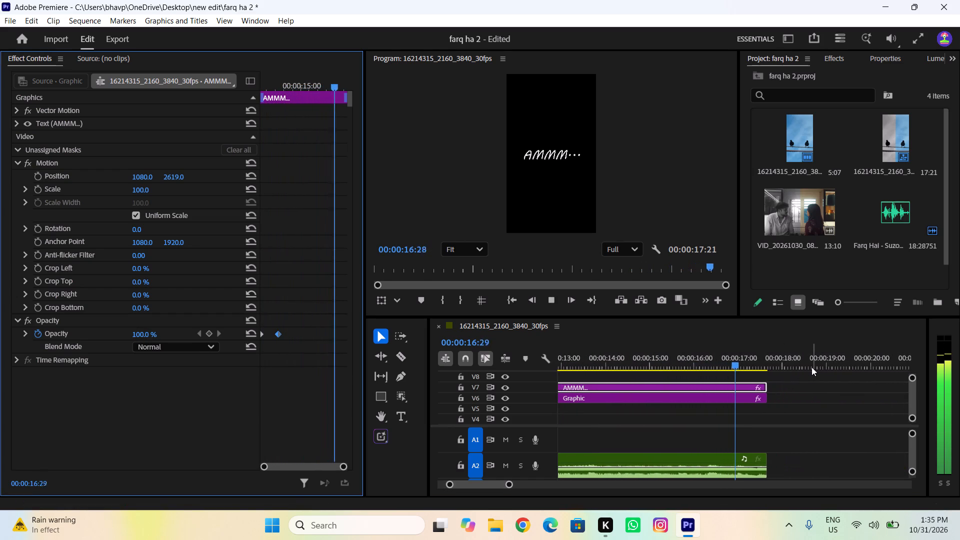
{"action": "key", "text": "space"}
{"action": "key", "text": "space"}
{"action": "key", "text": "space"}
{"action": "key", "text": "space"}
{"action": "key", "text": "space"}
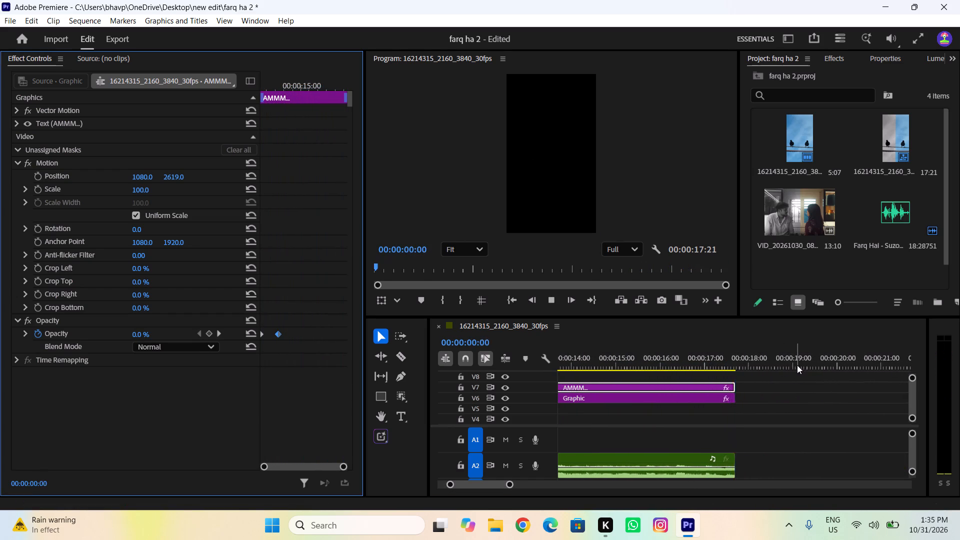
{"action": "key", "text": "space"}
Keyframe an opacity fade-out on the V7 AMMM... title, from 100% at 00:00:17:09 to 0% at 00:00:17:20.
{"action": "left_click_drag", "start_coordinate": [755, 361], "coordinate": [950, 391]}
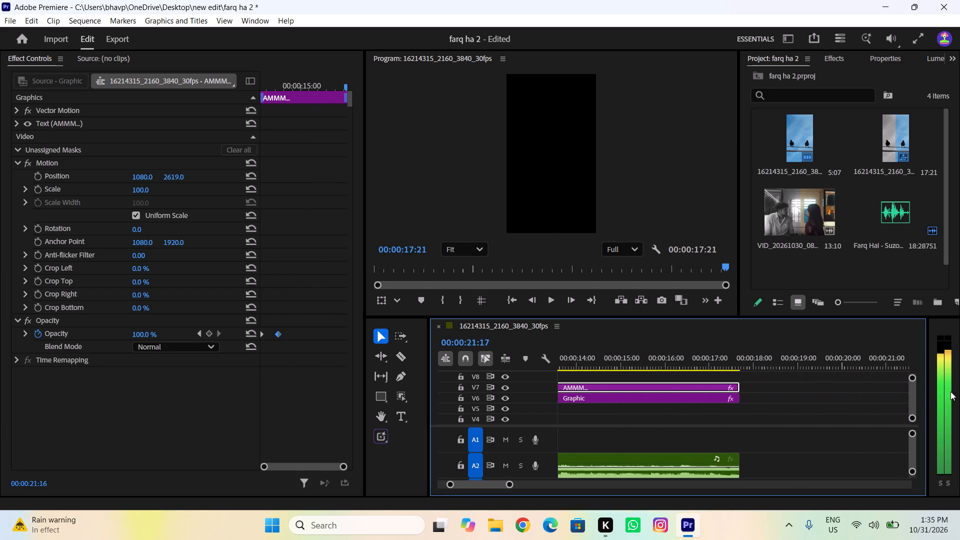
{"action": "left_click_drag", "start_coordinate": [950, 391], "coordinate": [701, 399]}
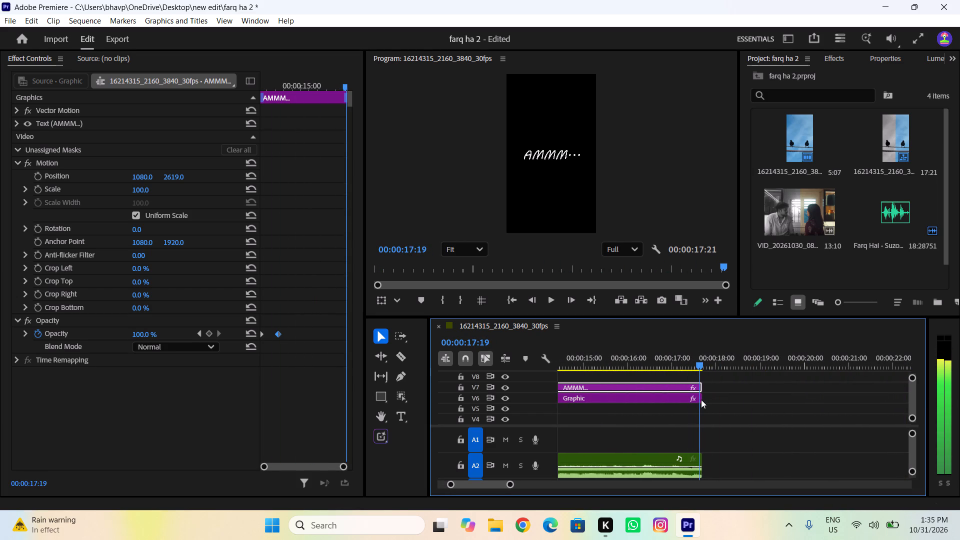
{"action": "left_click_drag", "start_coordinate": [701, 399], "coordinate": [701, 400]}
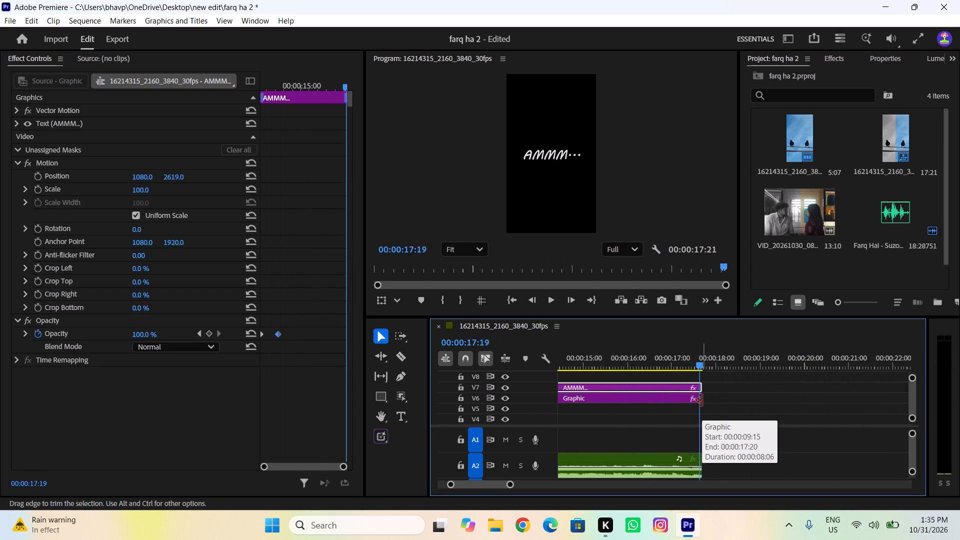
{"action": "key", "text": "Right"}
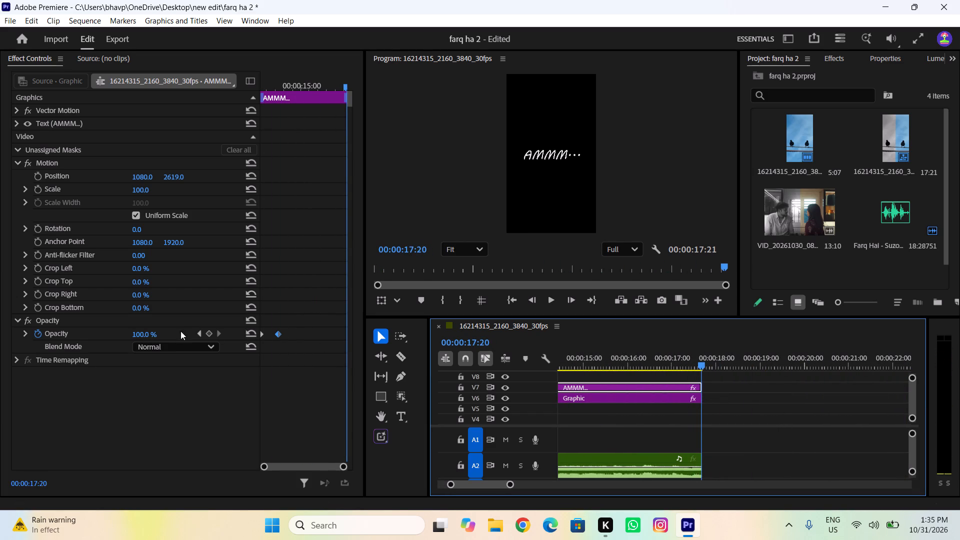
{"action": "left_click_drag", "start_coordinate": [142, 334], "coordinate": [32, 330]}
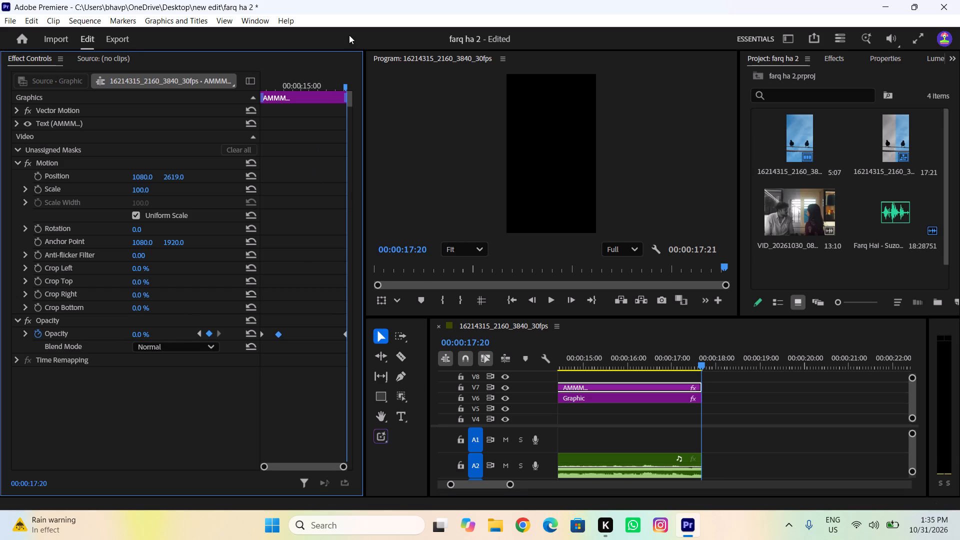
{"action": "left_click_drag", "start_coordinate": [344, 86], "coordinate": [338, 90]}
{"action": "left_click_drag", "start_coordinate": [134, 335], "coordinate": [526, 343]}
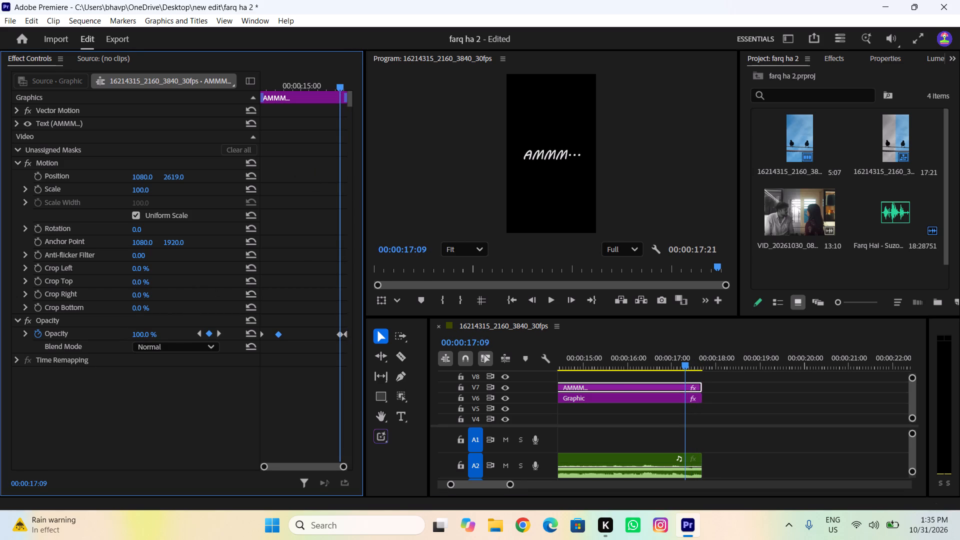
{"action": "left_click_drag", "start_coordinate": [526, 343], "coordinate": [527, 343]}
Play the sequence from an earlier point through to its end to review the title animations.
{"action": "left_click_drag", "start_coordinate": [687, 353], "coordinate": [464, 369]}
{"action": "key", "text": "space"}
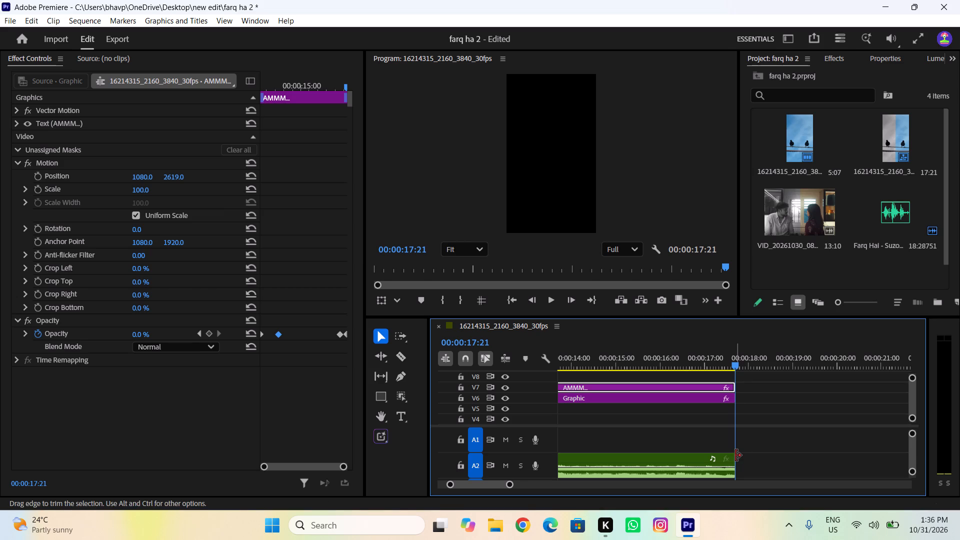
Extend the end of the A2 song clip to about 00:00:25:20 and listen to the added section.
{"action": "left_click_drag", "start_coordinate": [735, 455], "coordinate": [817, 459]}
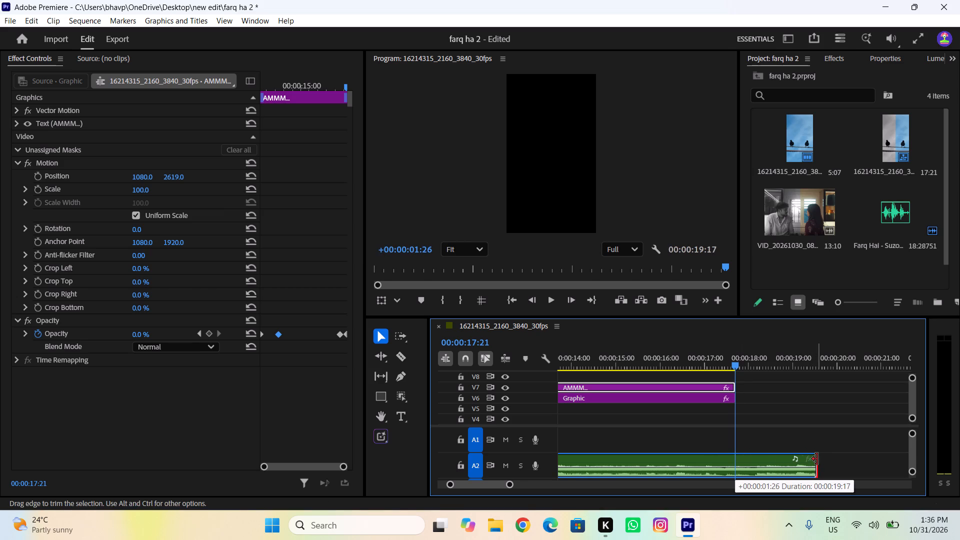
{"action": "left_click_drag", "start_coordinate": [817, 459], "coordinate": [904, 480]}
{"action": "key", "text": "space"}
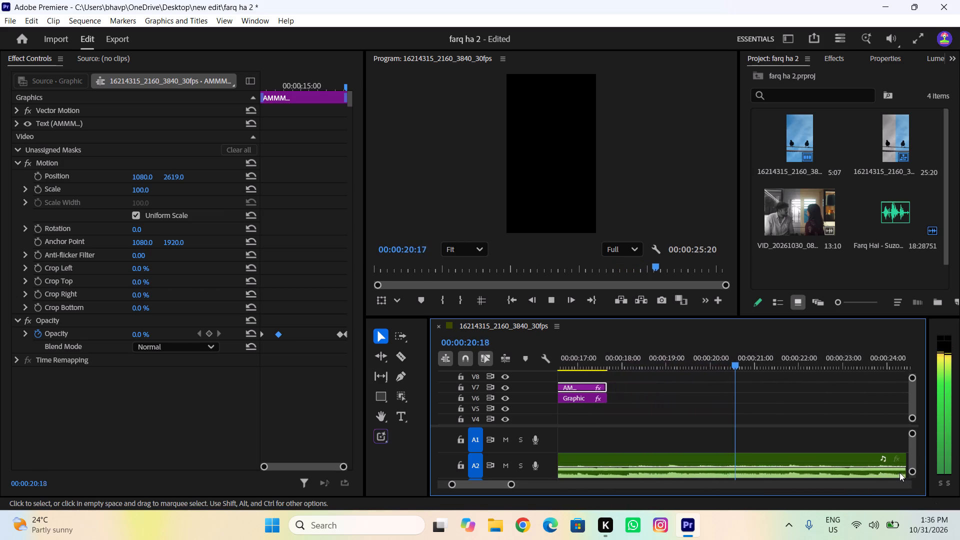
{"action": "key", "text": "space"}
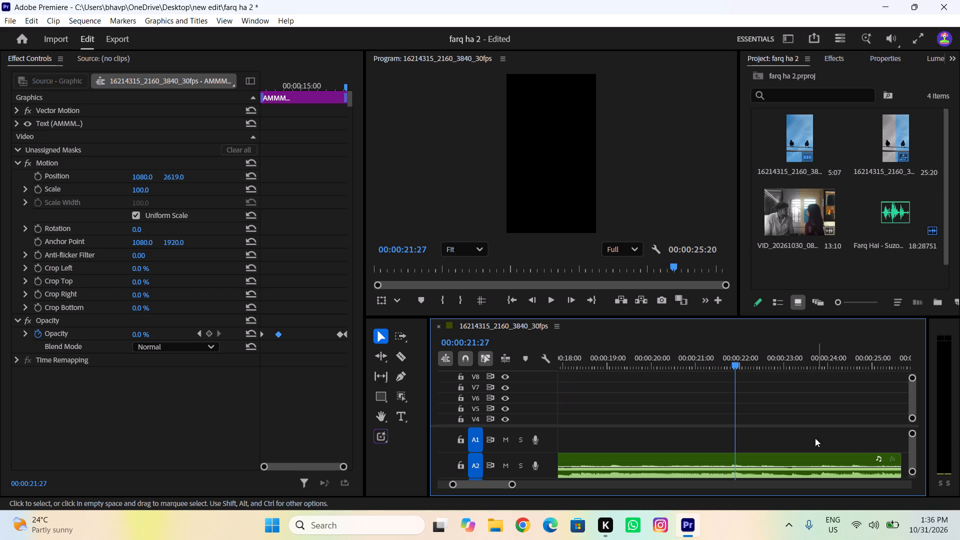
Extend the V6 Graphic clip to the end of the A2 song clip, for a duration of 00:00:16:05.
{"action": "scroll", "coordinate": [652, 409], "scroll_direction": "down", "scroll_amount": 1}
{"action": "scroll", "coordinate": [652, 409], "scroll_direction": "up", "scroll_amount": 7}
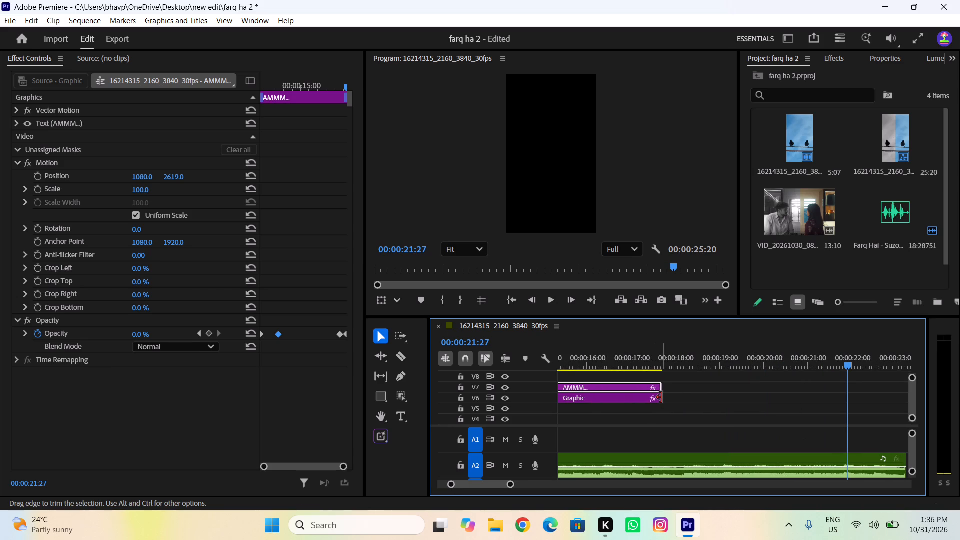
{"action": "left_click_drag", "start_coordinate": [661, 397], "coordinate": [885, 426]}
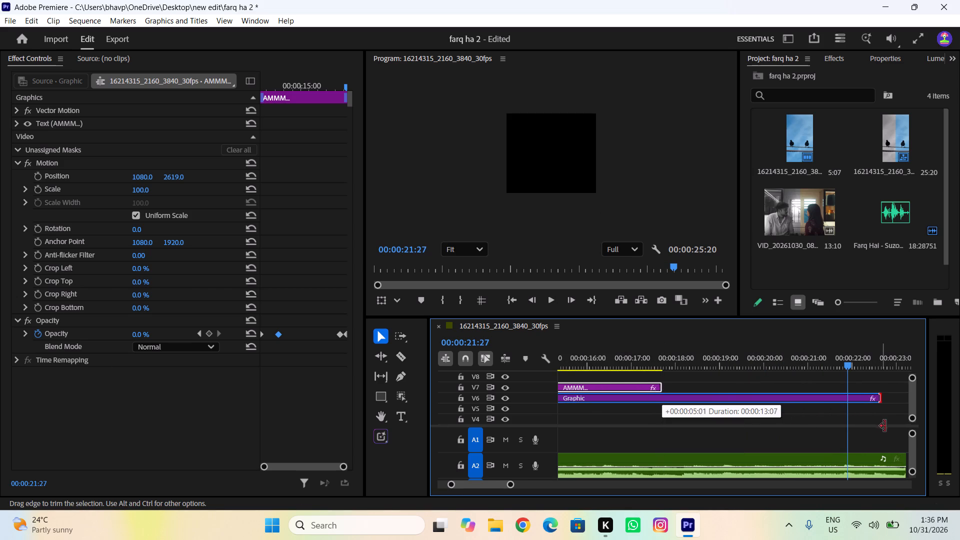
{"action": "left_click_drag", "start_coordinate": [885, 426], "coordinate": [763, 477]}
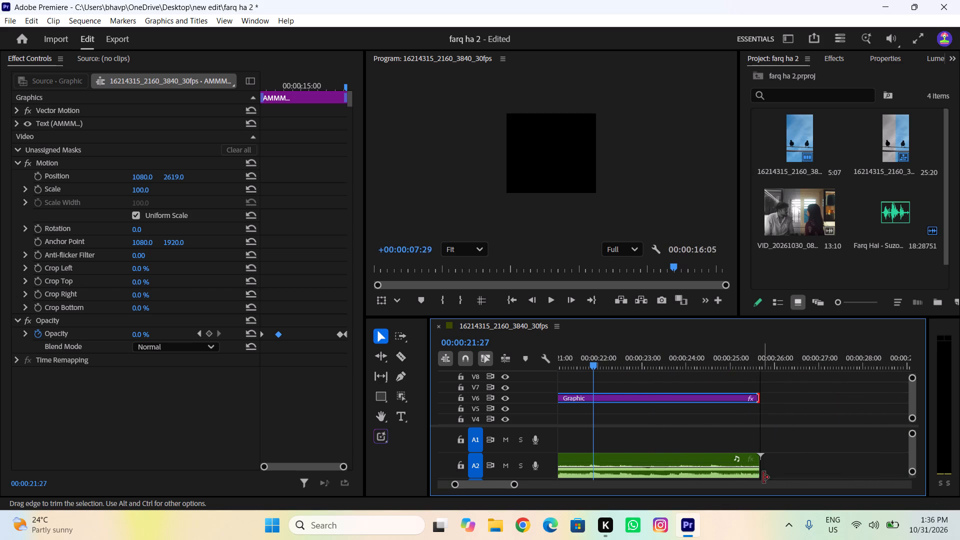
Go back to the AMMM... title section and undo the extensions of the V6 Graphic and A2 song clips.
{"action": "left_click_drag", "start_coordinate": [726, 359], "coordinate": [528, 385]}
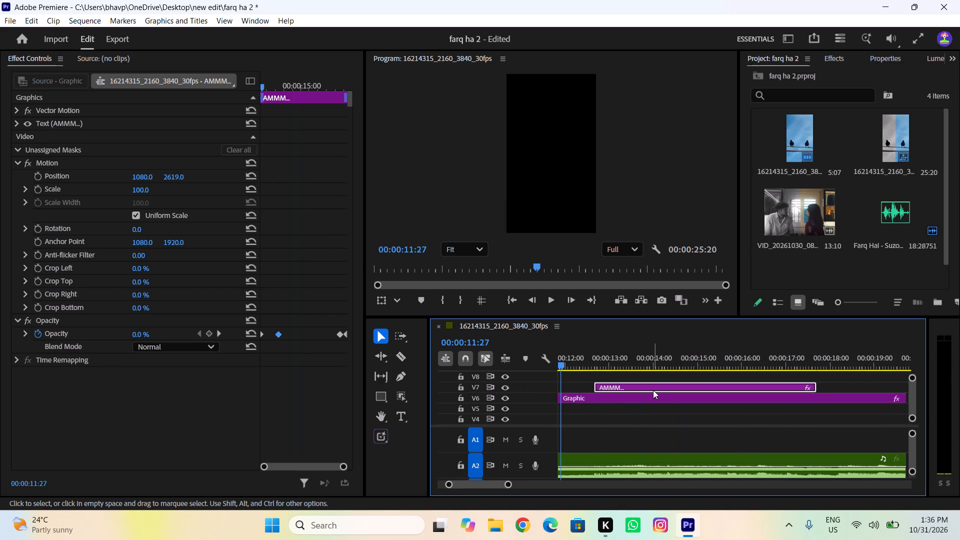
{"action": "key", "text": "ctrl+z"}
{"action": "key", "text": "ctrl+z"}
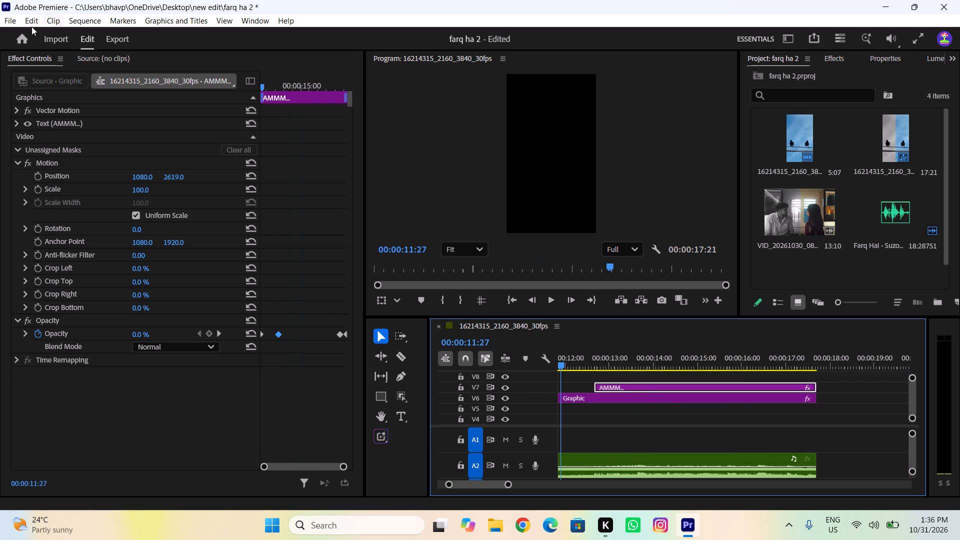
Save the project as farq ha 2 in the new edit folder, replacing the existing project file.
{"action": "left_click", "coordinate": [7, 21]}
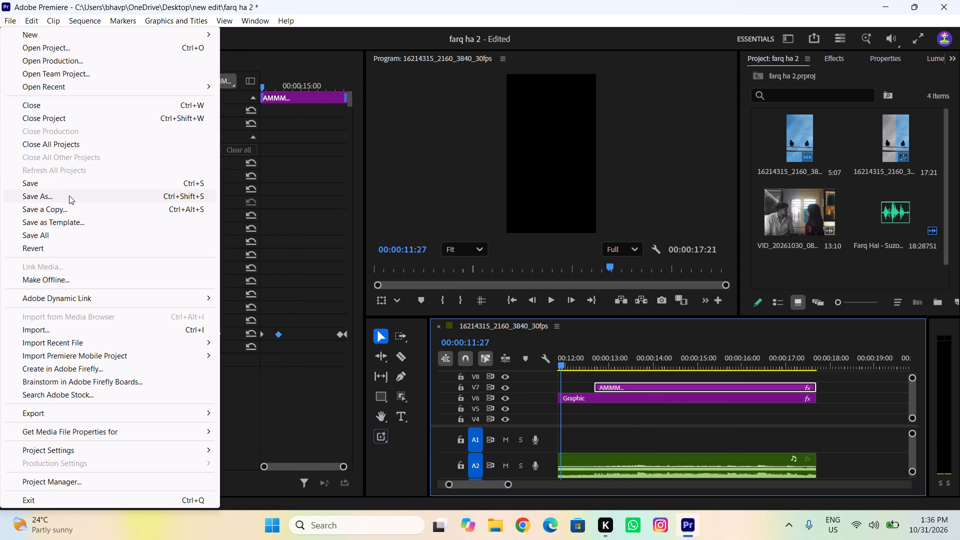
{"action": "left_click", "coordinate": [69, 195]}
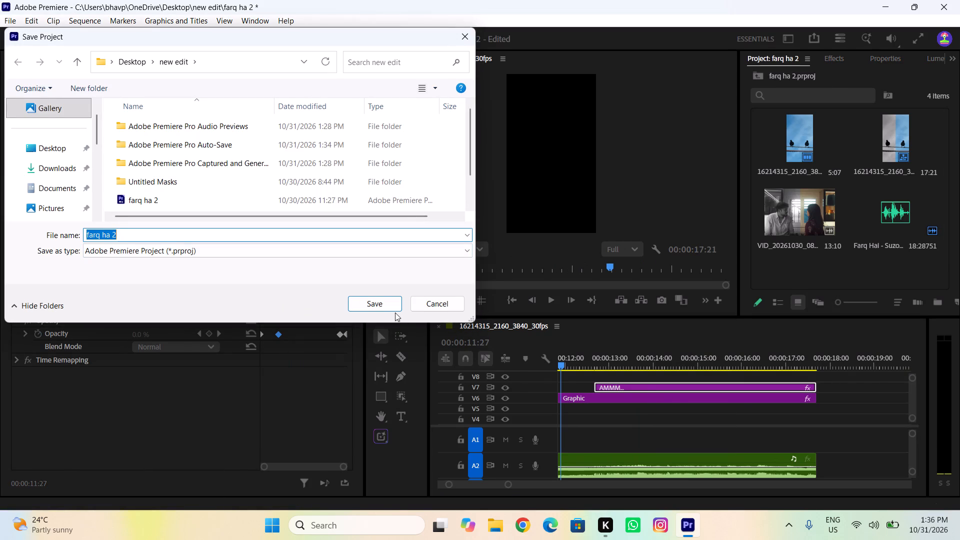
{"action": "left_click", "coordinate": [392, 304]}
{"action": "left_click", "coordinate": [317, 228]}
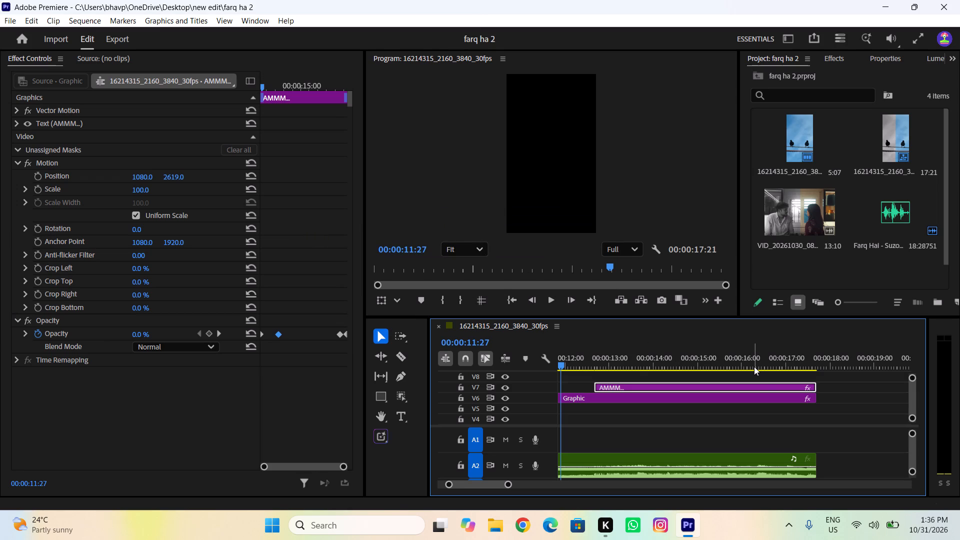
Extend the end of the A2 song clip to 00:00:23:27 and listen to the added section.
{"action": "scroll", "coordinate": [776, 431], "scroll_direction": "down", "scroll_amount": 4}
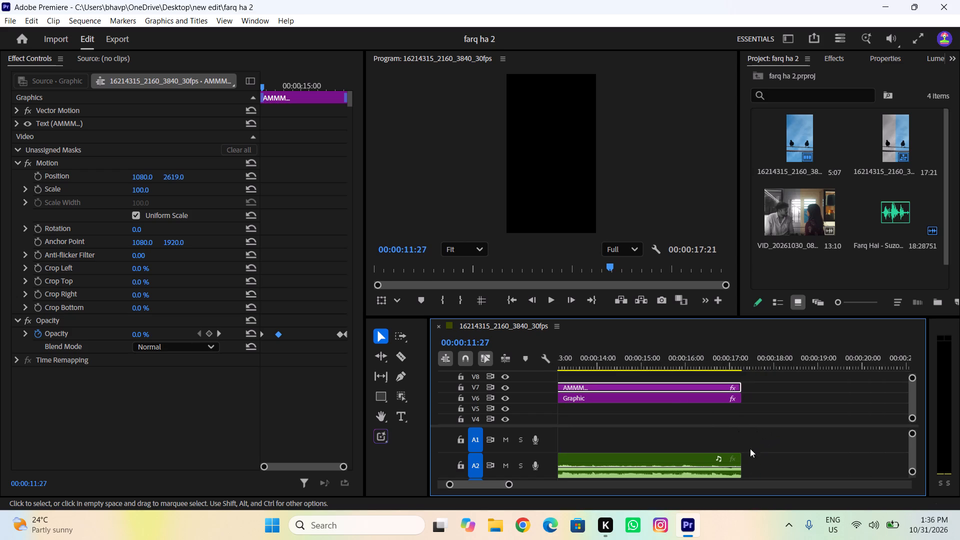
{"action": "left_click_drag", "start_coordinate": [740, 456], "coordinate": [778, 455]}
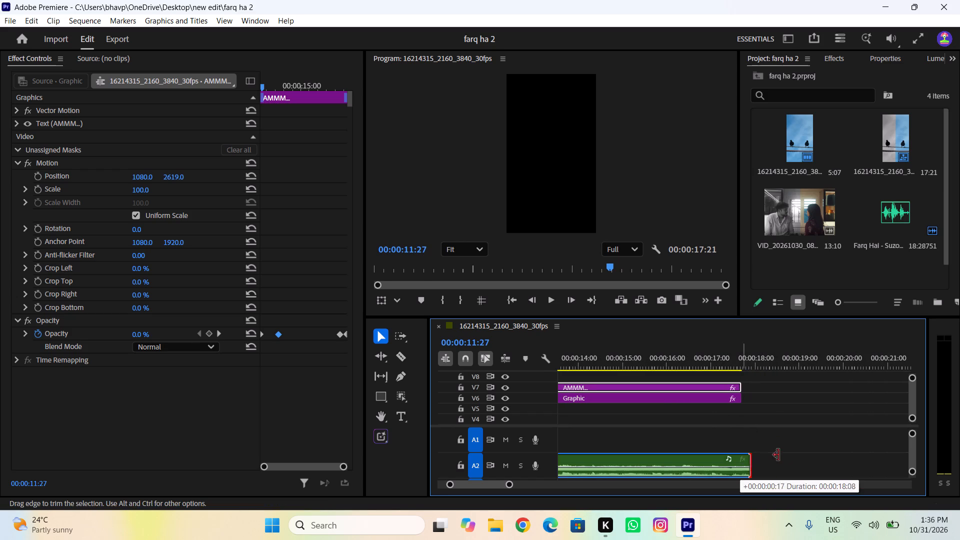
{"action": "left_click_drag", "start_coordinate": [778, 455], "coordinate": [900, 455]}
{"action": "key", "text": "space"}
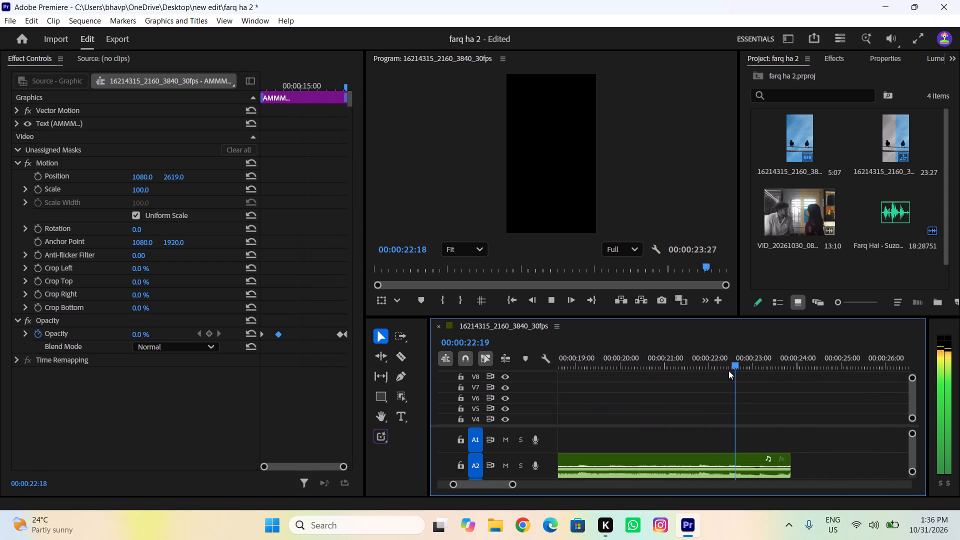
{"action": "key", "text": "space"}
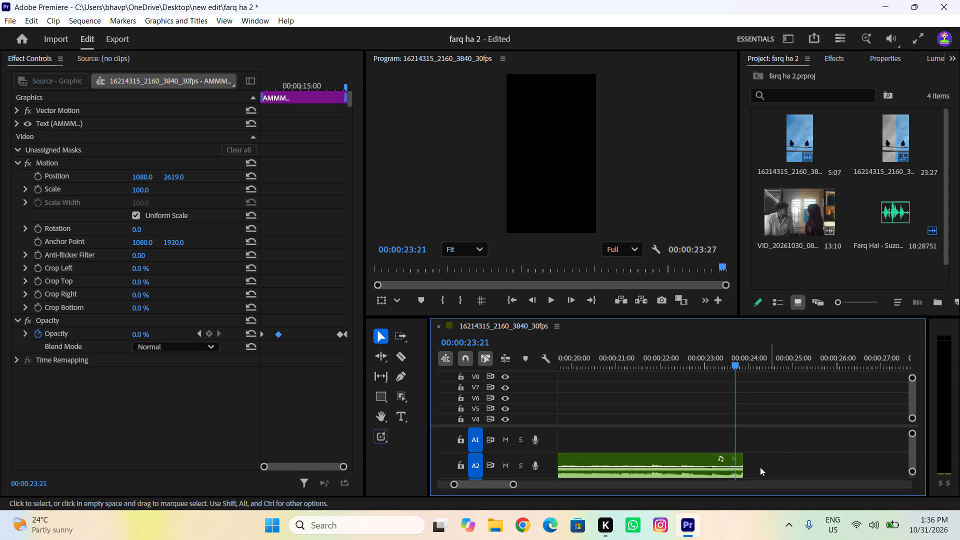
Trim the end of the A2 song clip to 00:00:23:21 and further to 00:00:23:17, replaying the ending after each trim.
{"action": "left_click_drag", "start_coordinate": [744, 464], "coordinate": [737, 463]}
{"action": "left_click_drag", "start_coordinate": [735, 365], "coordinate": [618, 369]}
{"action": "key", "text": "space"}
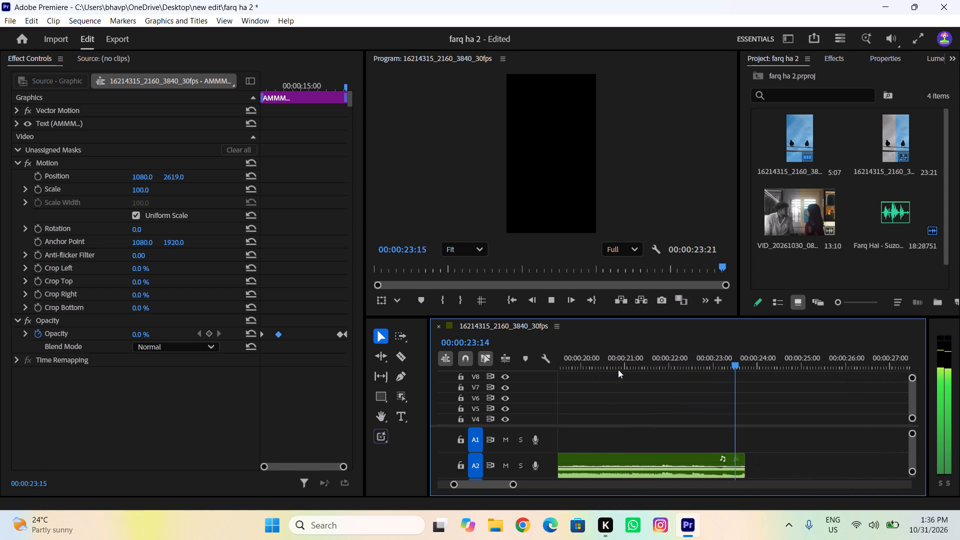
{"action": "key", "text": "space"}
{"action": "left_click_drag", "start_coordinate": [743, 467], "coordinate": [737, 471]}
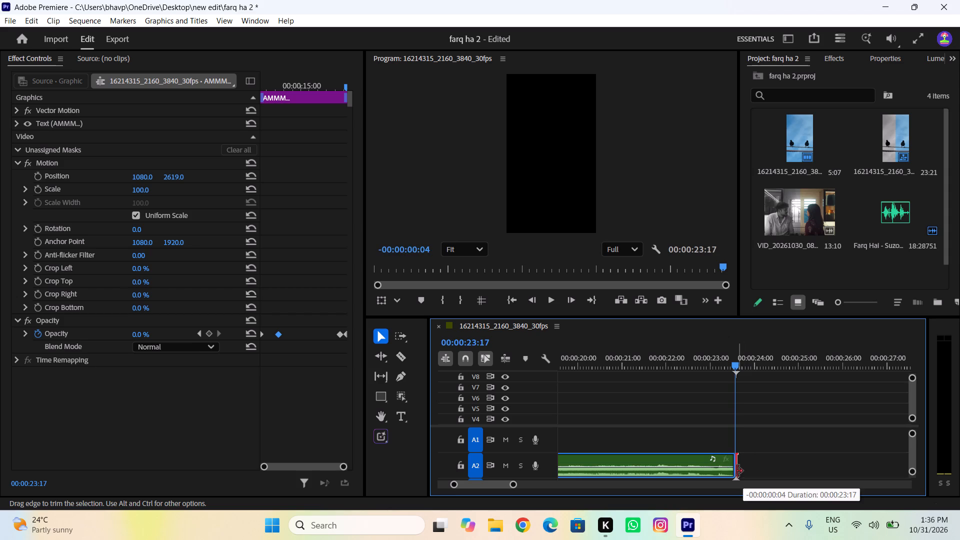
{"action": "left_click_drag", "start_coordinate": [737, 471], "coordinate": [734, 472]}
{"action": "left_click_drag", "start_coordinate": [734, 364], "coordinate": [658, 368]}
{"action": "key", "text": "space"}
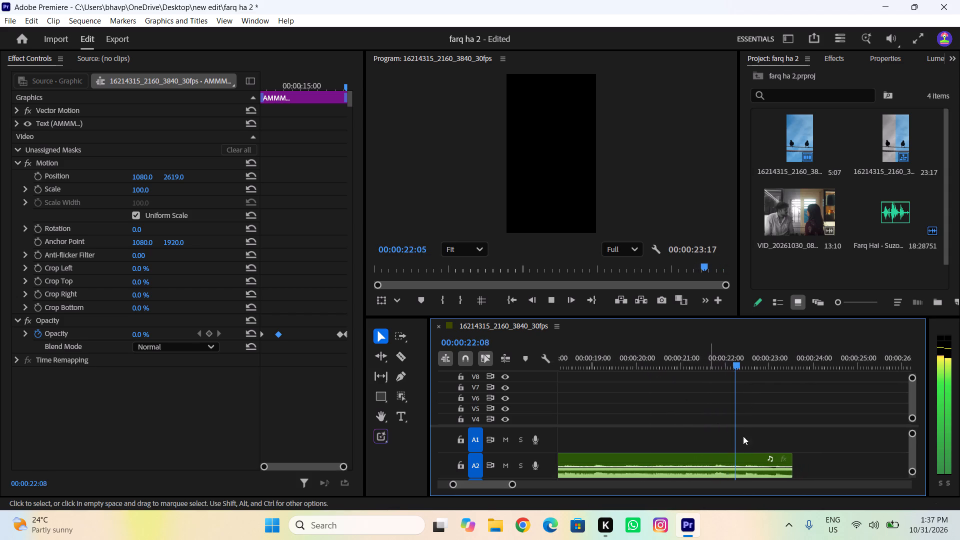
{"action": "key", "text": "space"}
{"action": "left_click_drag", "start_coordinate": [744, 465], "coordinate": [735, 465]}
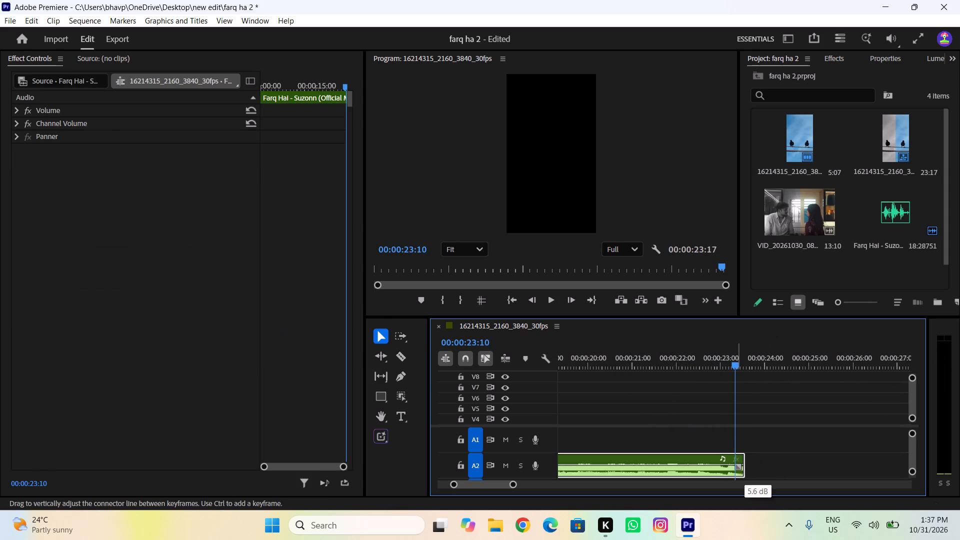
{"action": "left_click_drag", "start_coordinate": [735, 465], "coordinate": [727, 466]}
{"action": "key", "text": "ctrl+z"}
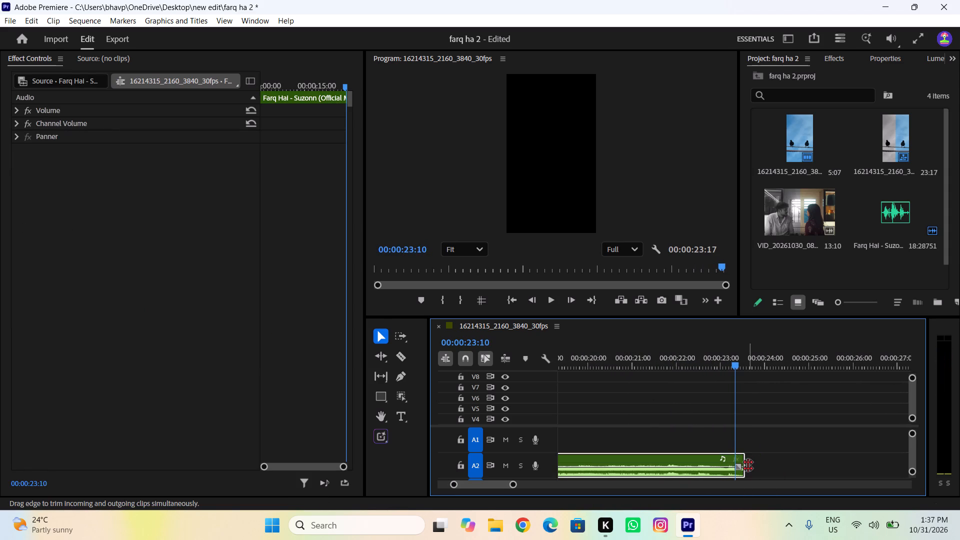
Trim the end of the A2 song clip to 00:00:23:10 and further to 00:00:23:04, replaying the ending after each trim.
{"action": "left_click_drag", "start_coordinate": [744, 461], "coordinate": [736, 461]}
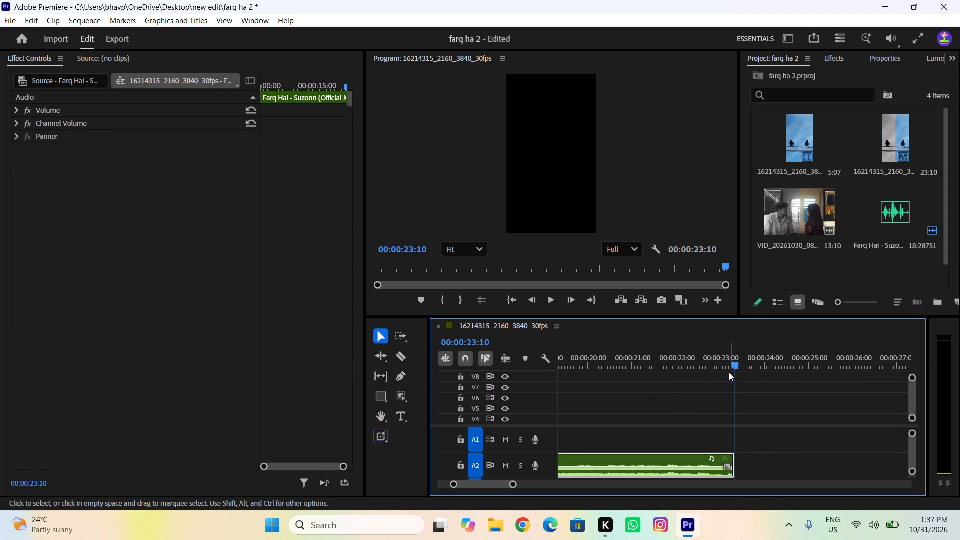
{"action": "left_click_drag", "start_coordinate": [730, 363], "coordinate": [621, 376]}
{"action": "key", "text": "space"}
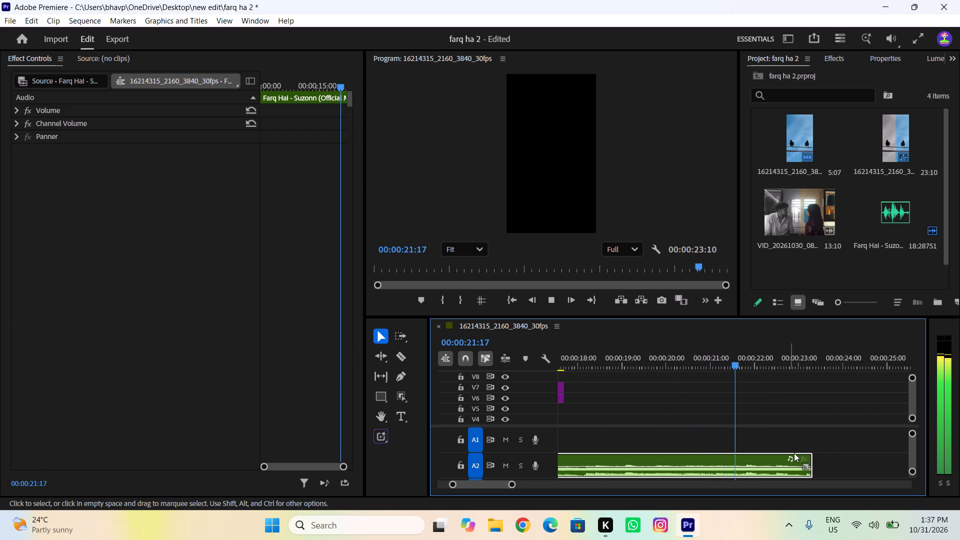
{"action": "key", "text": "space"}
{"action": "key", "text": "space"}
{"action": "key", "text": "space"}
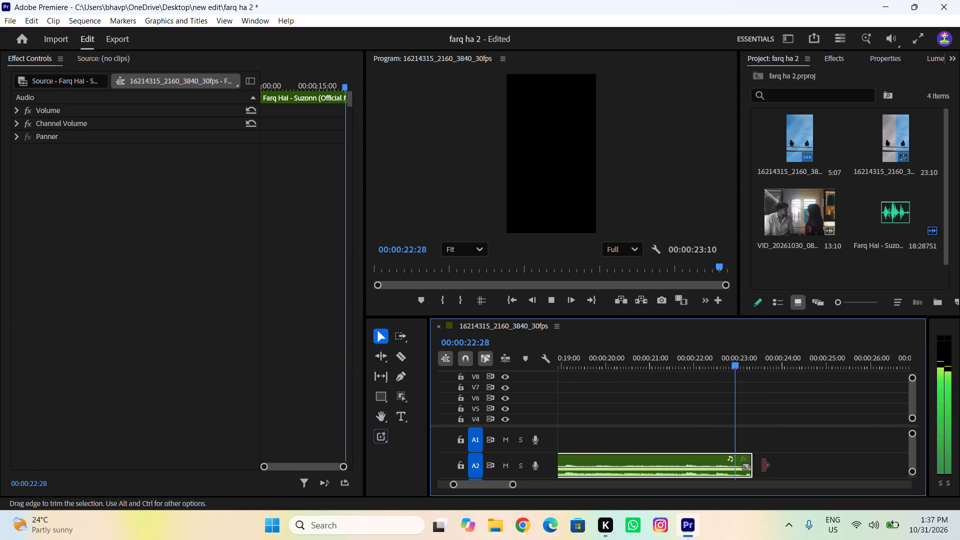
{"action": "key", "text": "space"}
{"action": "key", "text": "space"}
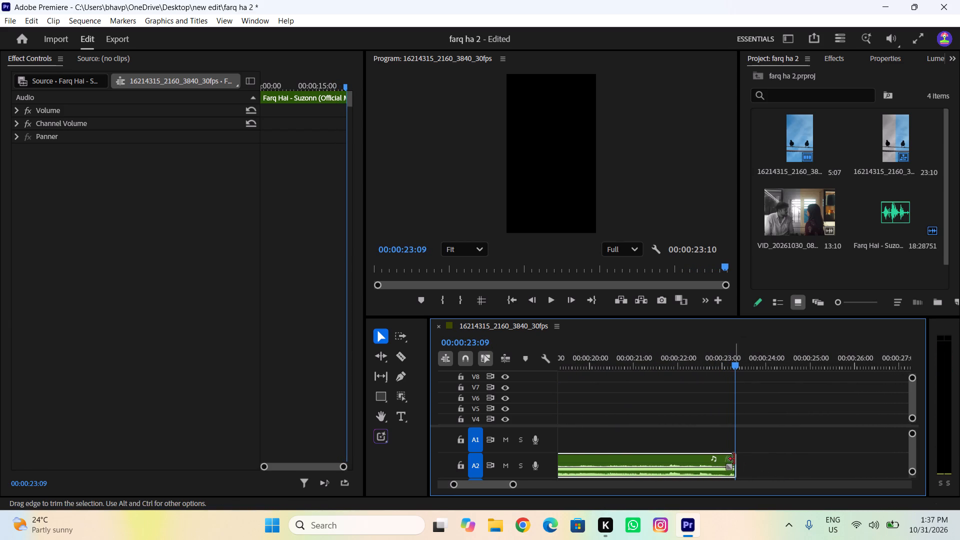
{"action": "left_click_drag", "start_coordinate": [734, 458], "coordinate": [726, 464]}
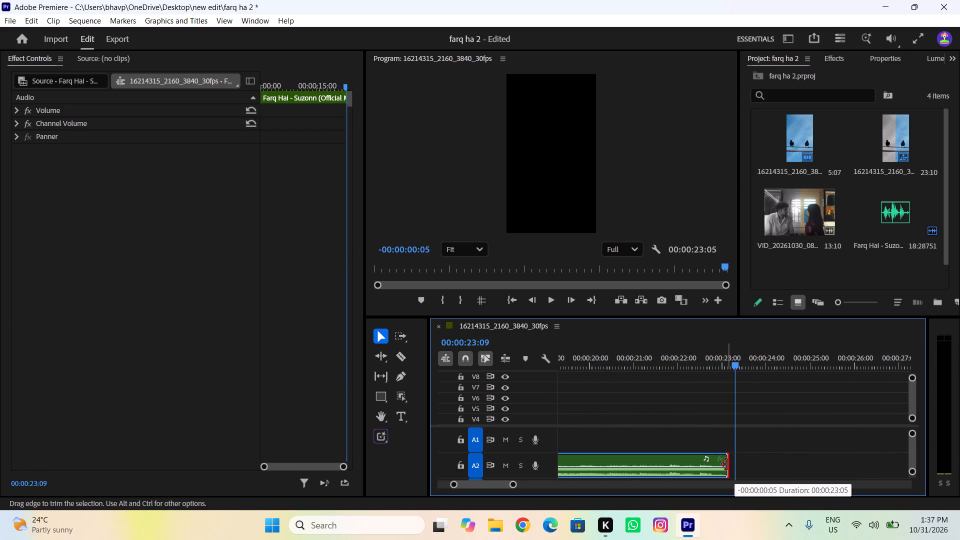
{"action": "left_click_drag", "start_coordinate": [726, 464], "coordinate": [726, 466]}
{"action": "left_click_drag", "start_coordinate": [737, 371], "coordinate": [627, 373]}
{"action": "key", "text": "space"}
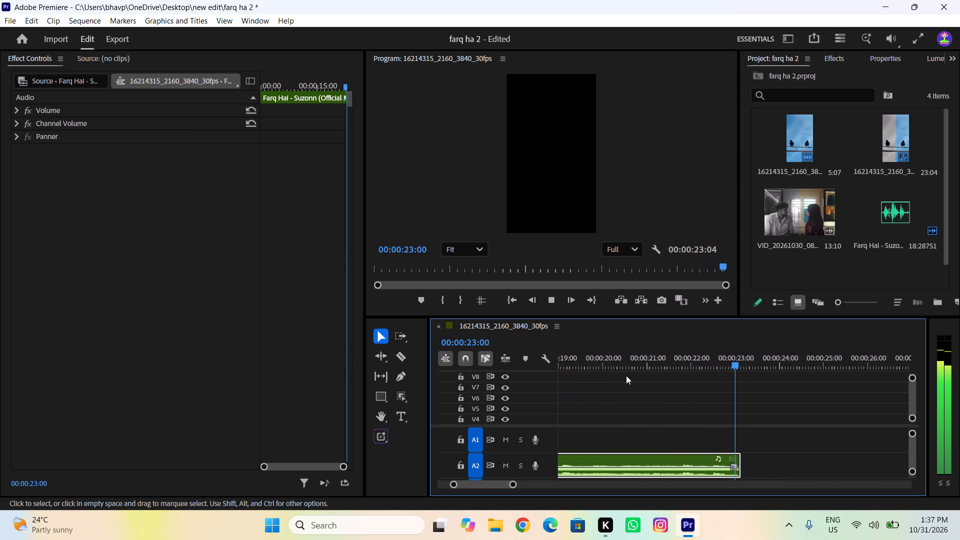
Add a fade-out of about 00:00:01:15 at the end of the A2 song clip and listen to it.
{"action": "left_click_drag", "start_coordinate": [726, 470], "coordinate": [667, 460]}
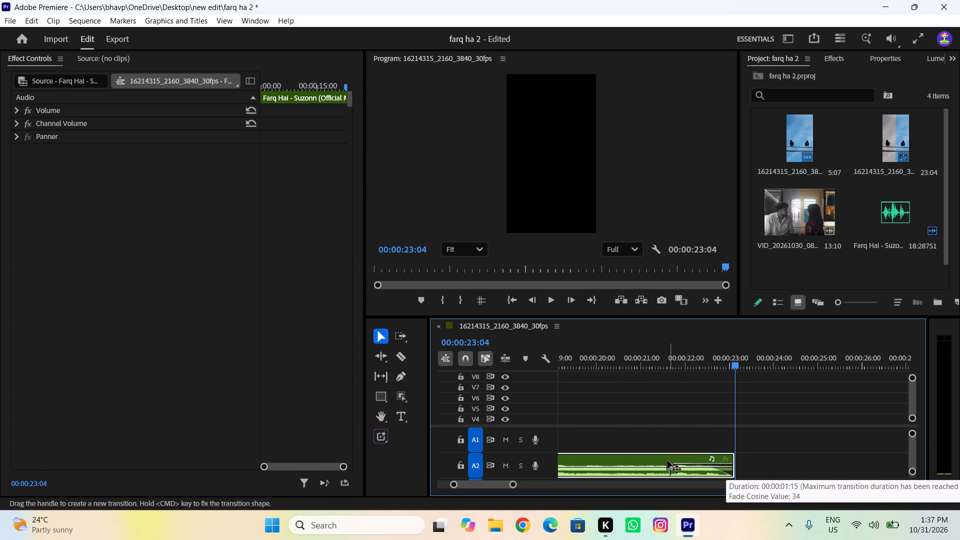
{"action": "left_click_drag", "start_coordinate": [667, 460], "coordinate": [662, 460]}
{"action": "left_click_drag", "start_coordinate": [730, 356], "coordinate": [590, 371]}
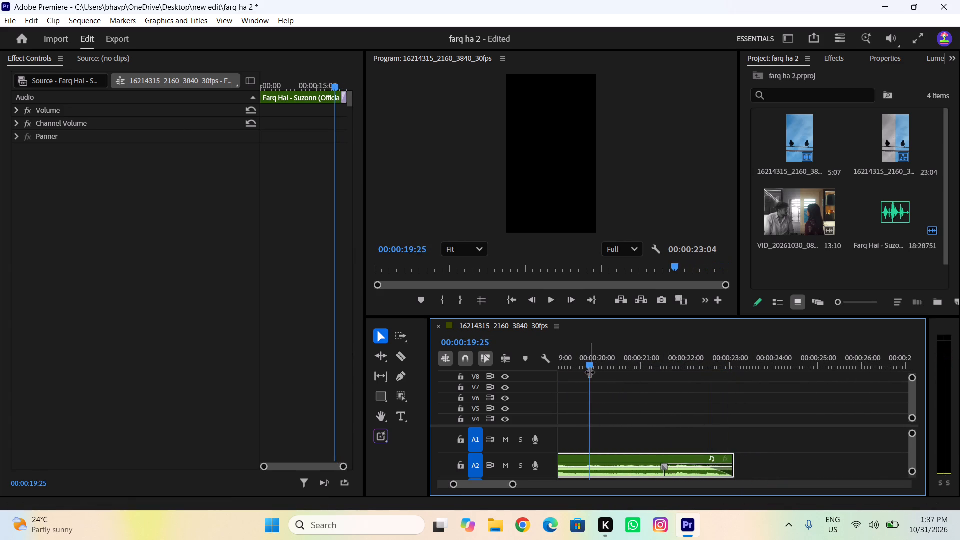
{"action": "key", "text": "space"}
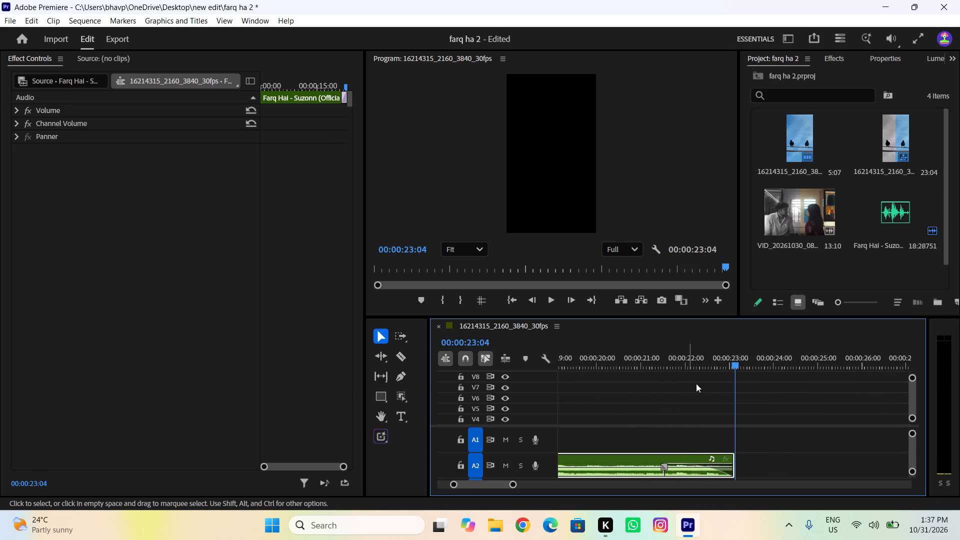
Extend the V6 Graphic and V7 AMMM... clips to the end of the A2 song clip at 00:00:23:04.
{"action": "left_click_drag", "start_coordinate": [722, 363], "coordinate": [896, 399]}
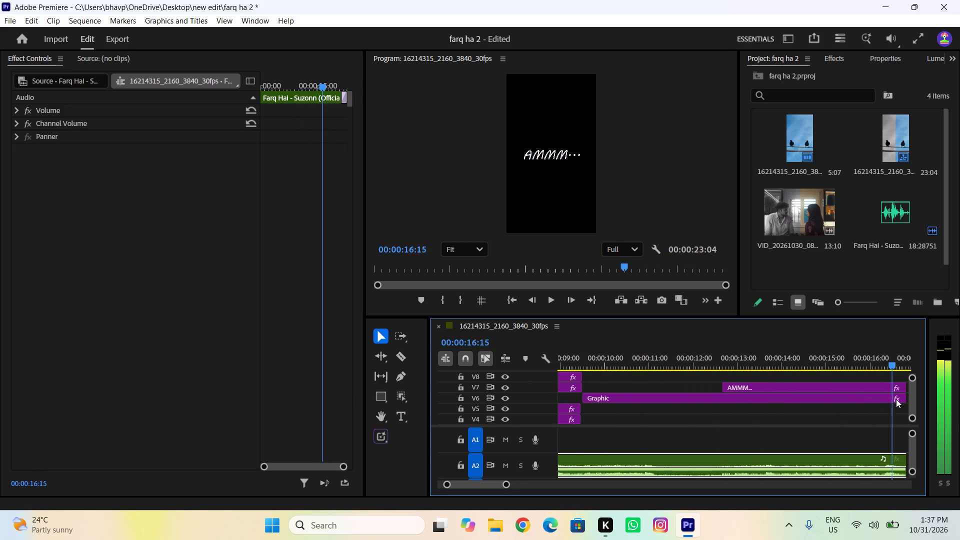
{"action": "left_click_drag", "start_coordinate": [896, 399], "coordinate": [770, 403]}
{"action": "left_click_drag", "start_coordinate": [604, 396], "coordinate": [699, 404]}
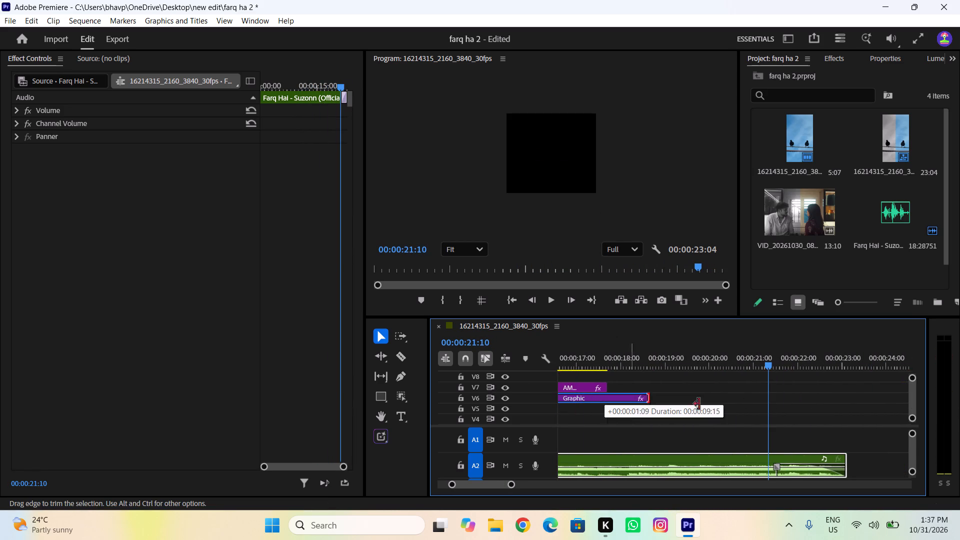
{"action": "left_click_drag", "start_coordinate": [699, 404], "coordinate": [847, 407]}
{"action": "left_click_drag", "start_coordinate": [606, 385], "coordinate": [845, 379]}
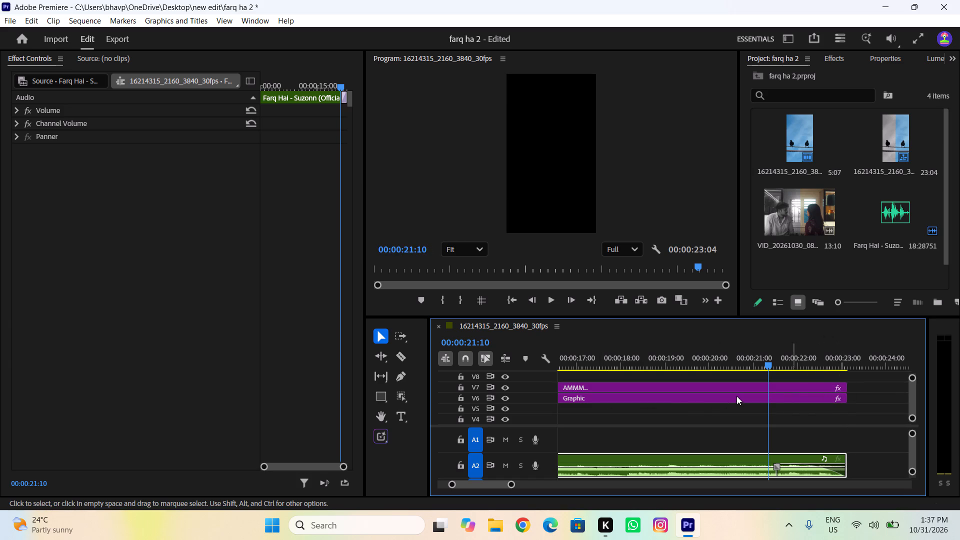
Move the AMMM... clip's two fade-out opacity keyframes together to about 00:00:22:14, near the end of the extended clip.
{"action": "left_click_drag", "start_coordinate": [726, 349], "coordinate": [545, 365]}
{"action": "left_click", "coordinate": [545, 365]}
{"action": "left_click", "coordinate": [798, 392]}
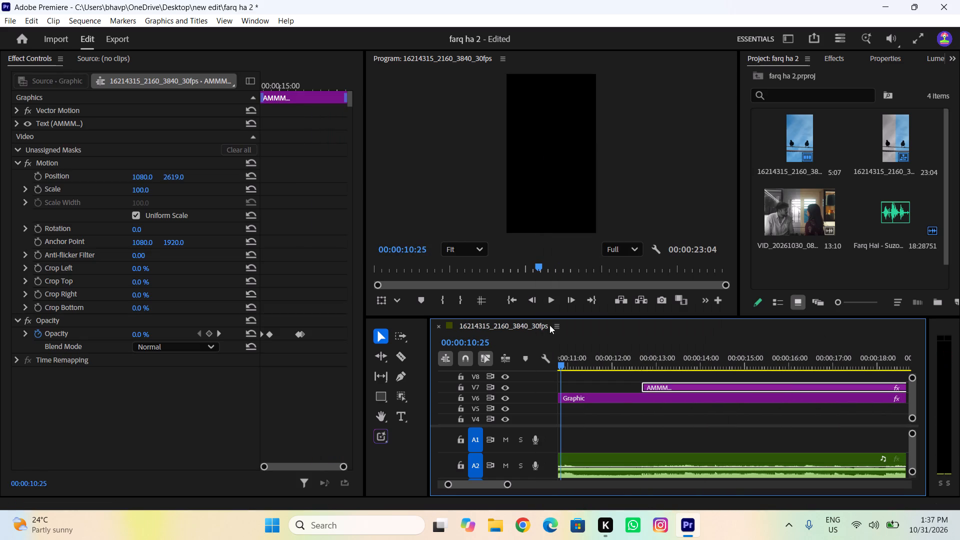
{"action": "left_click_drag", "start_coordinate": [276, 321], "coordinate": [341, 357]}
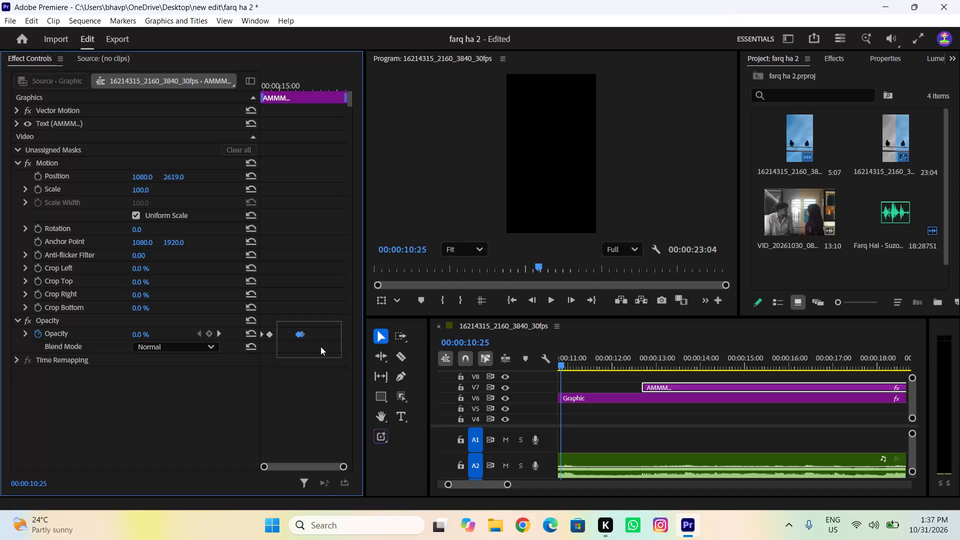
{"action": "left_click_drag", "start_coordinate": [301, 331], "coordinate": [350, 331]}
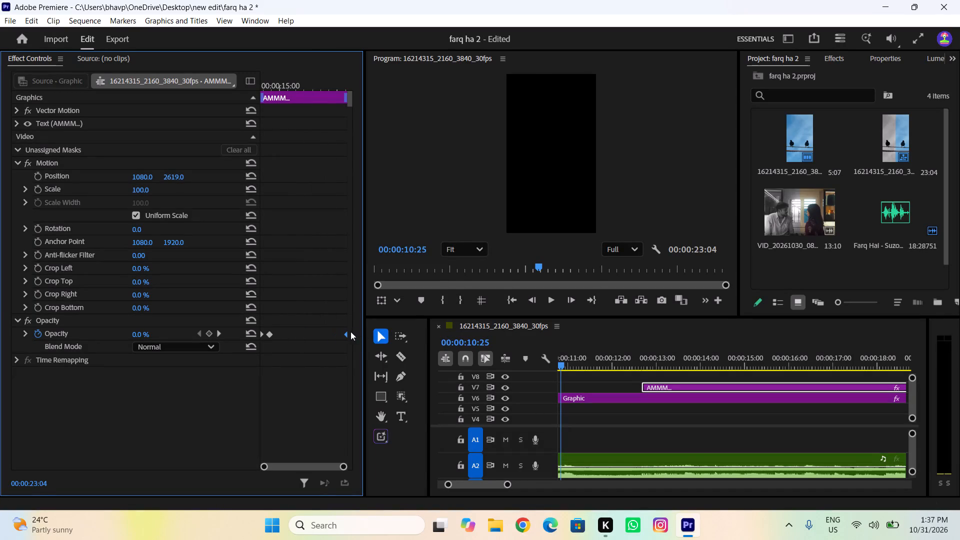
{"action": "left_click_drag", "start_coordinate": [350, 331], "coordinate": [341, 343]}
{"action": "left_click_drag", "start_coordinate": [341, 343], "coordinate": [342, 345]}
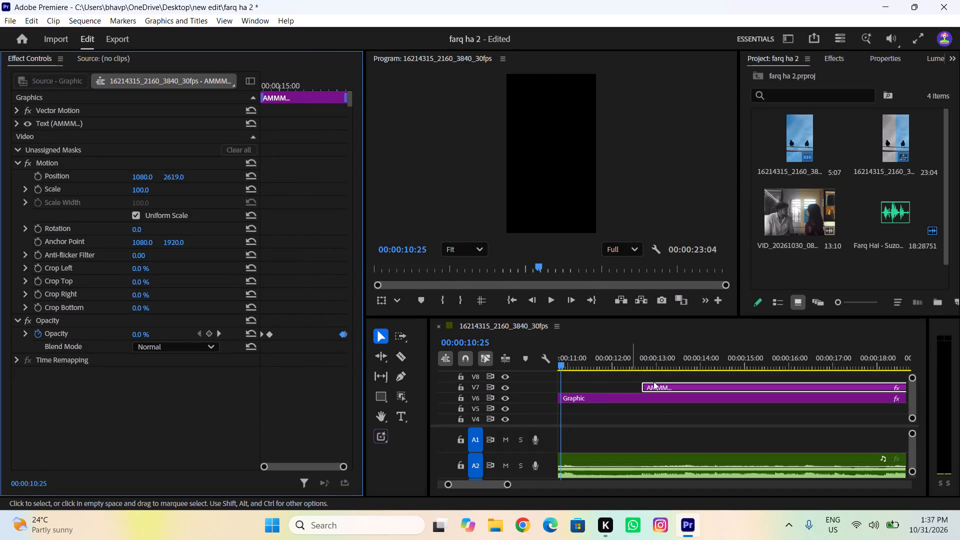
Play from just before the AMMM... title to the end of the sequence to review the title and music fades.
{"action": "left_click_drag", "start_coordinate": [662, 363], "coordinate": [621, 369]}
{"action": "key", "text": "space"}
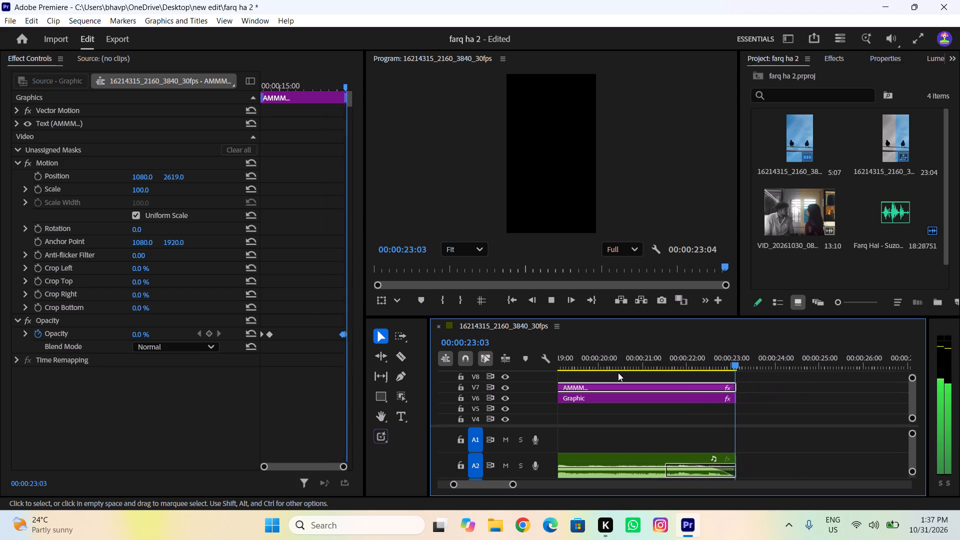
{"action": "key", "text": "space"}
{"action": "key", "text": "space"}
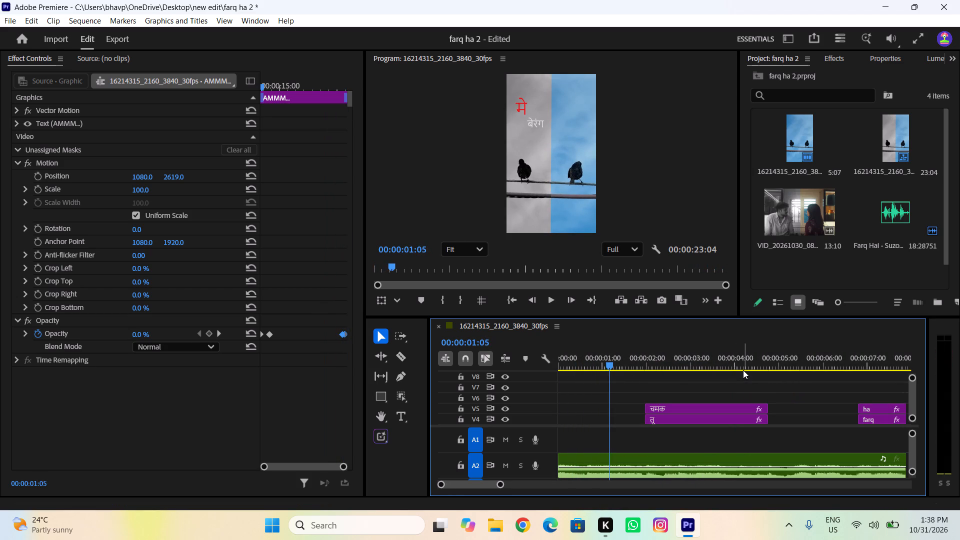
With the AMMM... title shown at 00:00:16:02, set its vertical position to 2227.0 and its scale to 122.0.
{"action": "left_click_drag", "start_coordinate": [792, 345], "coordinate": [952, 376]}
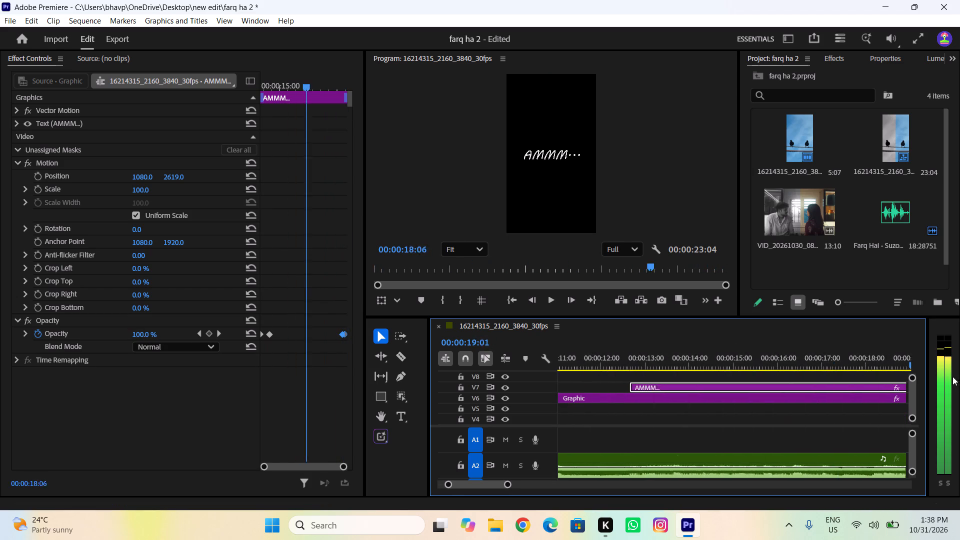
{"action": "left_click_drag", "start_coordinate": [952, 376], "coordinate": [614, 417]}
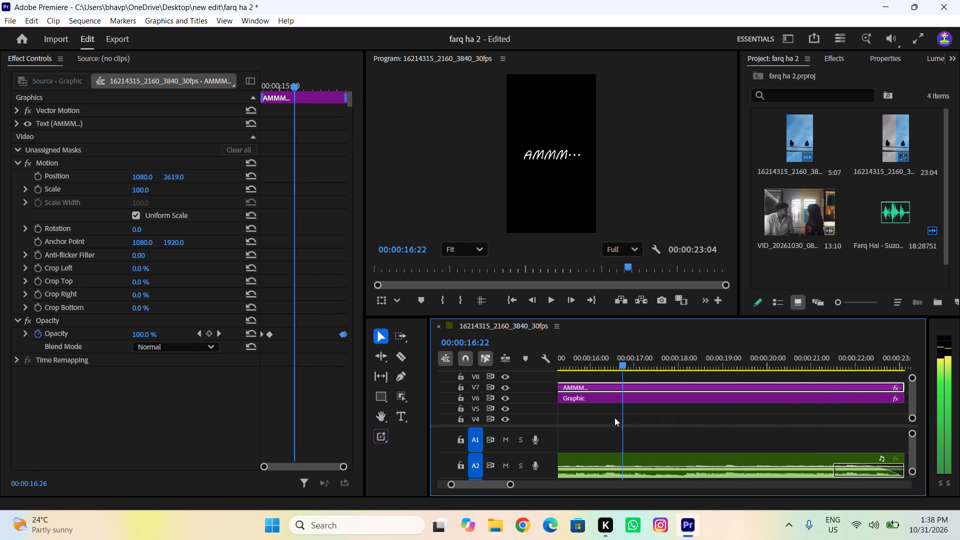
{"action": "left_click_drag", "start_coordinate": [614, 417], "coordinate": [594, 419]}
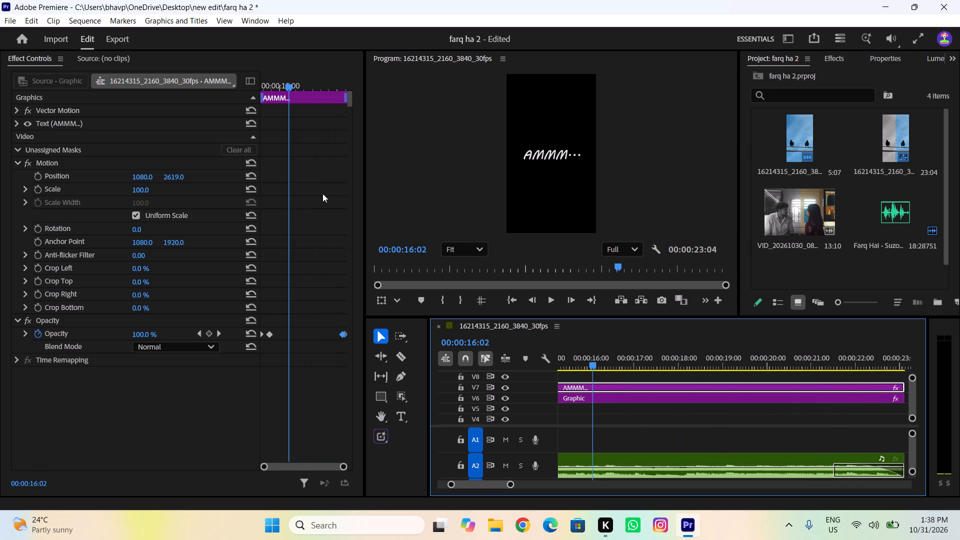
{"action": "left_click_drag", "start_coordinate": [164, 177], "coordinate": [131, 177]}
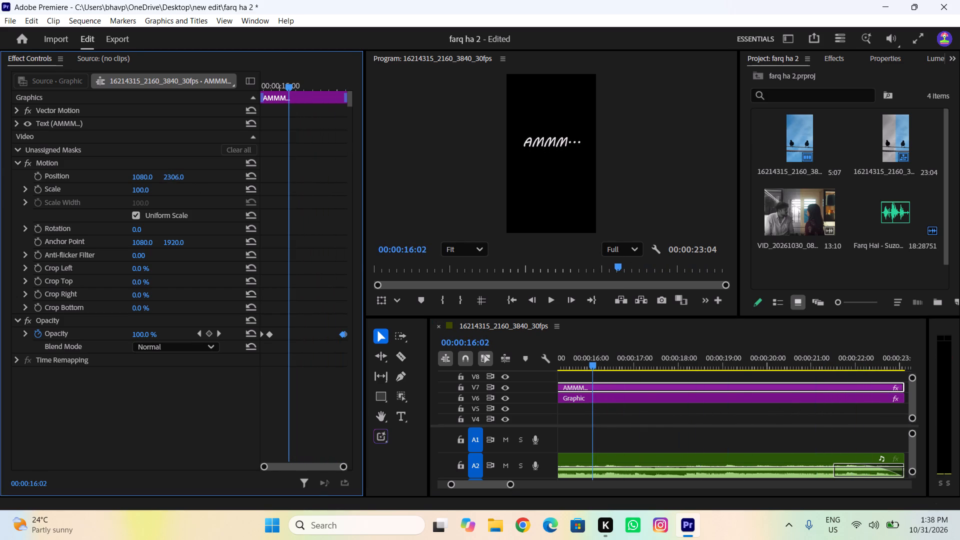
{"action": "left_click_drag", "start_coordinate": [131, 177], "coordinate": [125, 177]}
{"action": "left_click_drag", "start_coordinate": [172, 176], "coordinate": [130, 183]}
{"action": "left_click_drag", "start_coordinate": [134, 191], "coordinate": [154, 194]}
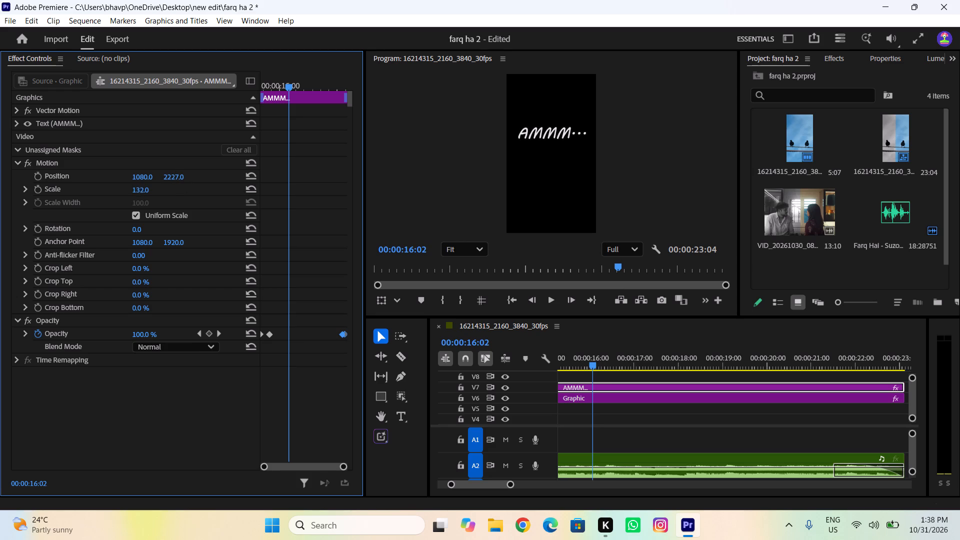
{"action": "left_click_drag", "start_coordinate": [154, 194], "coordinate": [148, 196]}
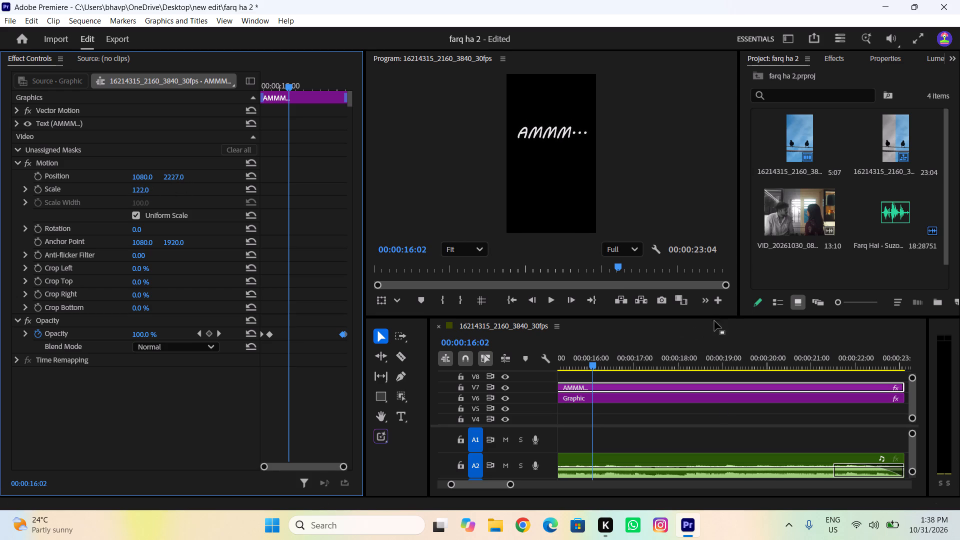
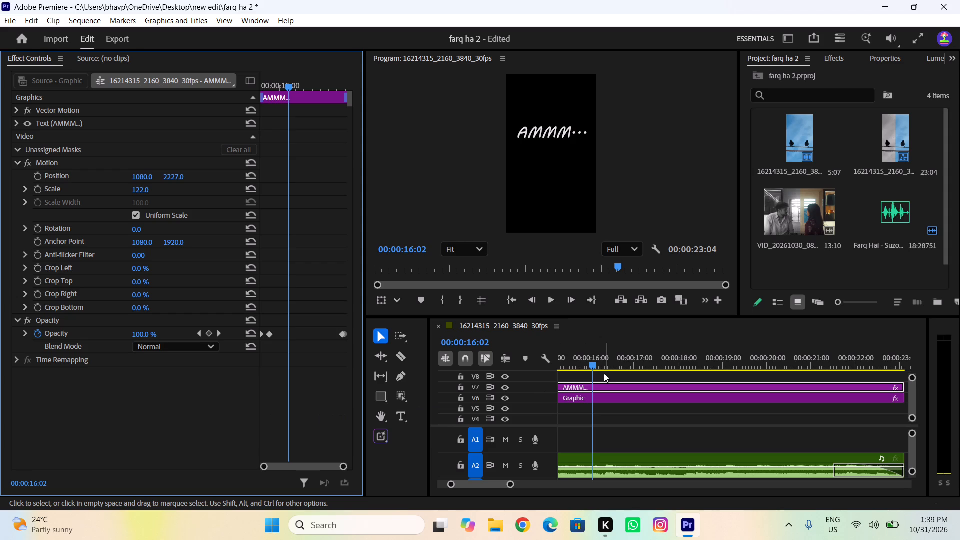
Play the song under the AMMM... title to find the next vocal cue, parking the playhead at 00:00:18:05.
{"action": "left_click_drag", "start_coordinate": [603, 369], "coordinate": [585, 367]}
{"action": "left_click_drag", "start_coordinate": [591, 365], "coordinate": [577, 369]}
{"action": "key", "text": "space"}
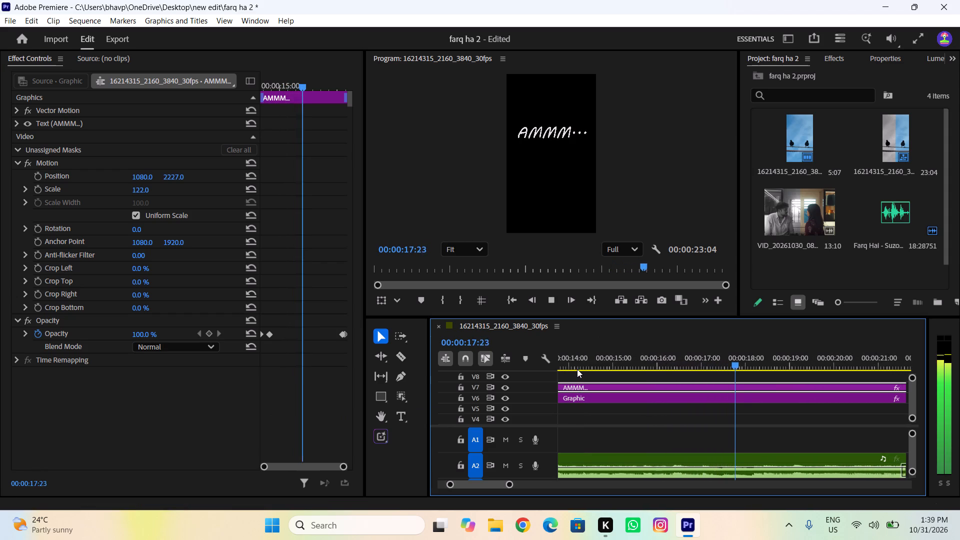
{"action": "key", "text": "space"}
{"action": "key", "text": "space"}
{"action": "key", "text": "space"}
{"action": "key", "text": "space"}
{"action": "key", "text": "space"}
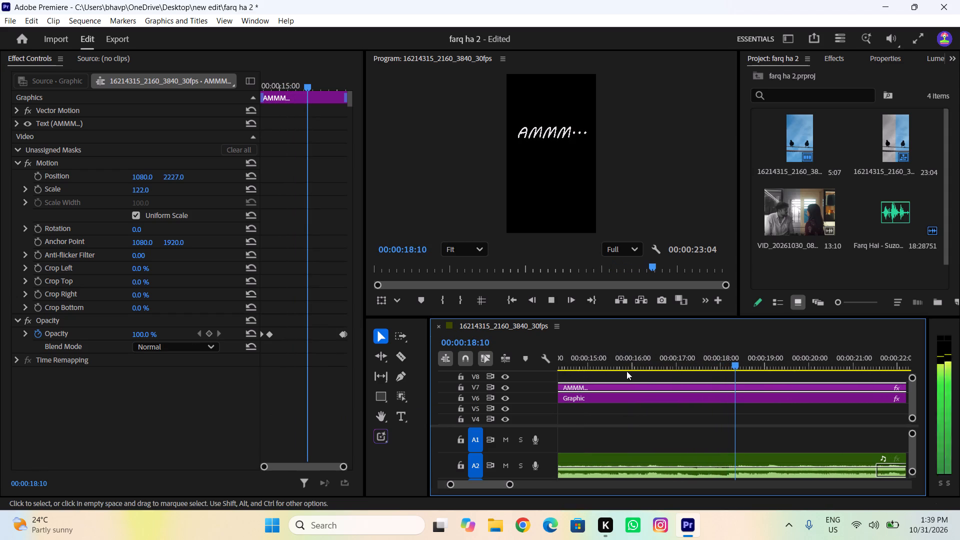
{"action": "left_click_drag", "start_coordinate": [740, 363], "coordinate": [729, 365]}
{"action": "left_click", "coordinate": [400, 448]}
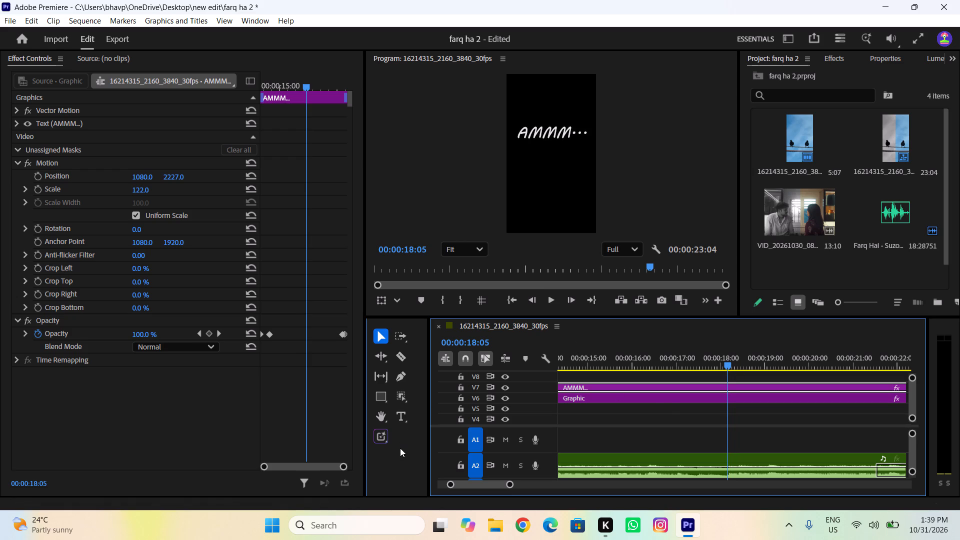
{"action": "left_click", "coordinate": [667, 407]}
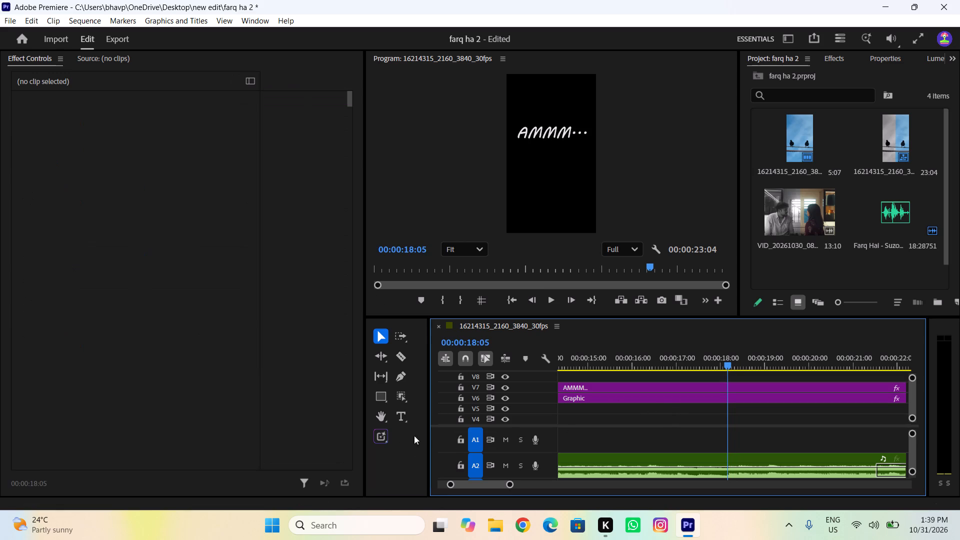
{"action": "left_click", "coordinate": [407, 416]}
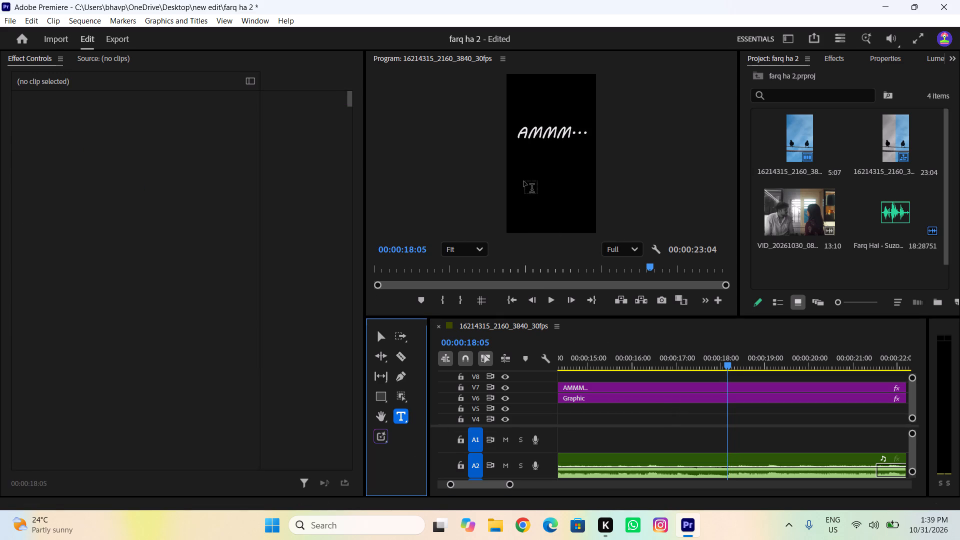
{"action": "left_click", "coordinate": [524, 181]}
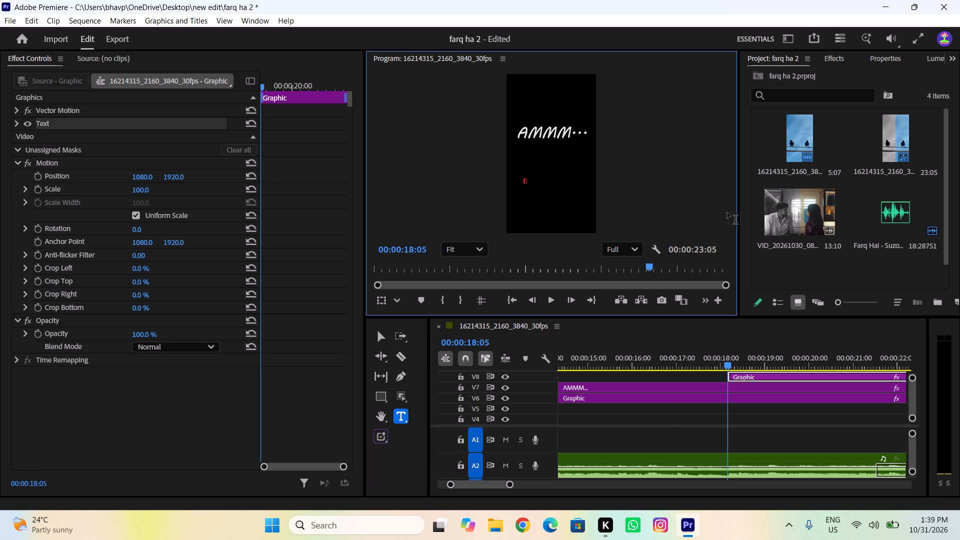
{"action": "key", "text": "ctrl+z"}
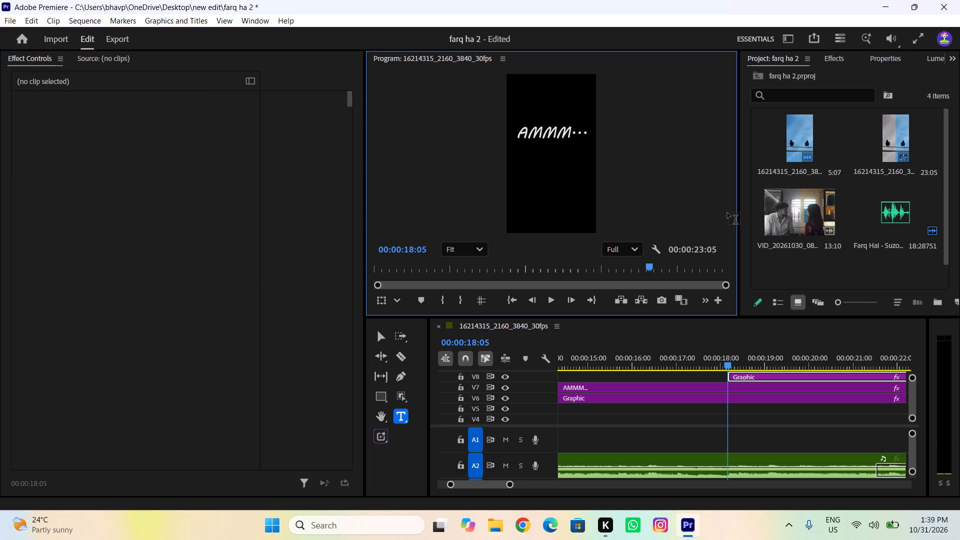
Duplicate the V7 AMMM... clip onto track V8, starting at the end of the original clip at 00:00:23:04.
{"action": "left_click", "coordinate": [770, 389]}
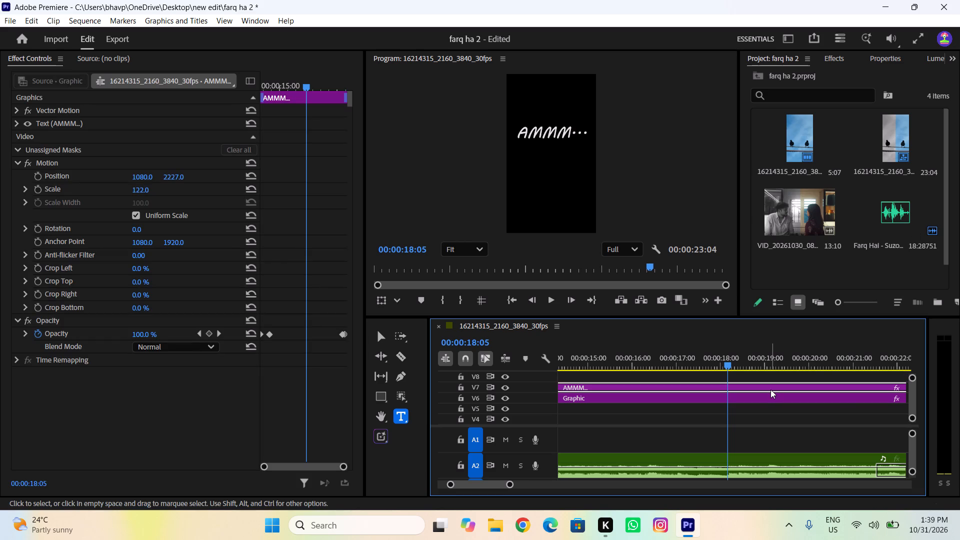
{"action": "left_click_drag", "start_coordinate": [770, 389], "coordinate": [916, 382], "text": "alt"}
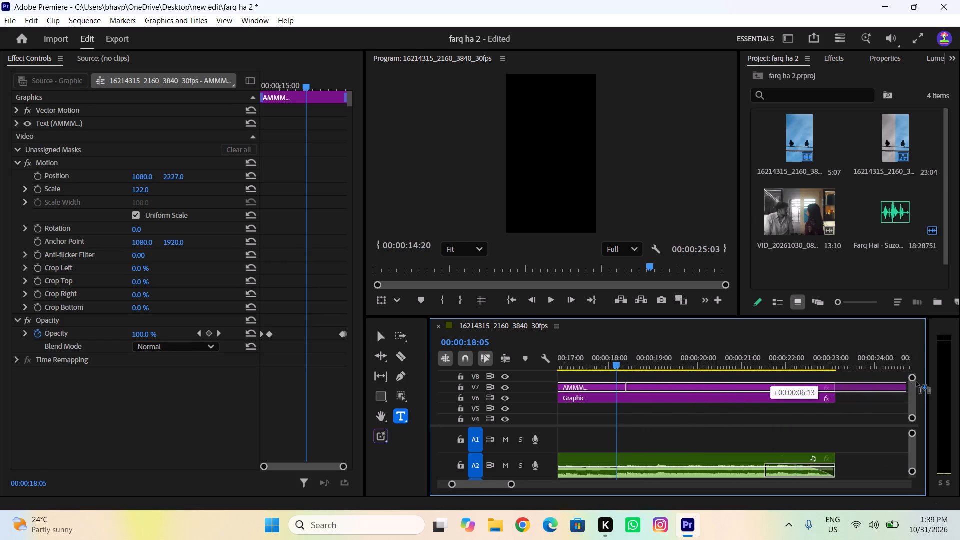
{"action": "left_click_drag", "start_coordinate": [916, 382], "coordinate": [823, 373], "text": "alt"}
Replay the song under the first AMMM... title to pinpoint the second cue, parking the playhead at 00:00:18:07.
{"action": "left_click_drag", "start_coordinate": [778, 362], "coordinate": [773, 361]}
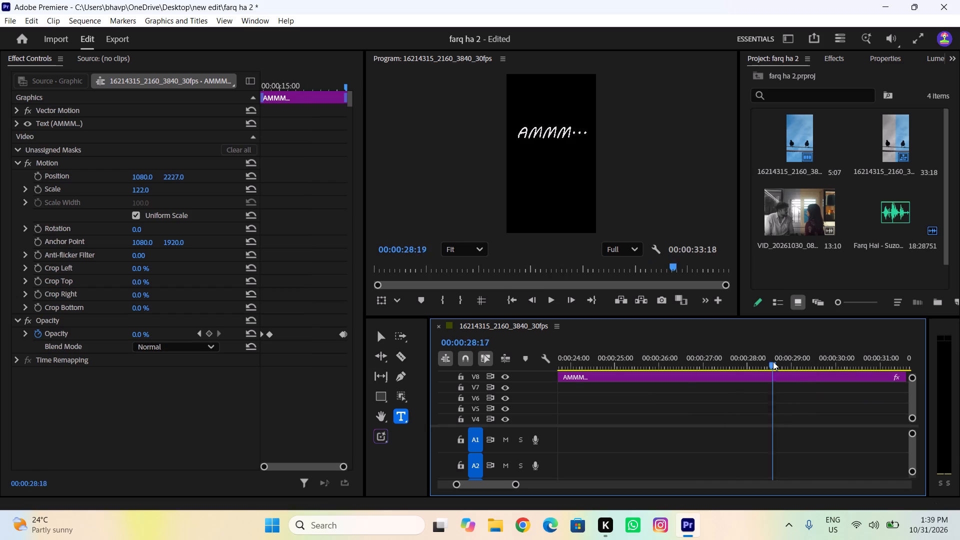
{"action": "left_click_drag", "start_coordinate": [773, 361], "coordinate": [661, 375]}
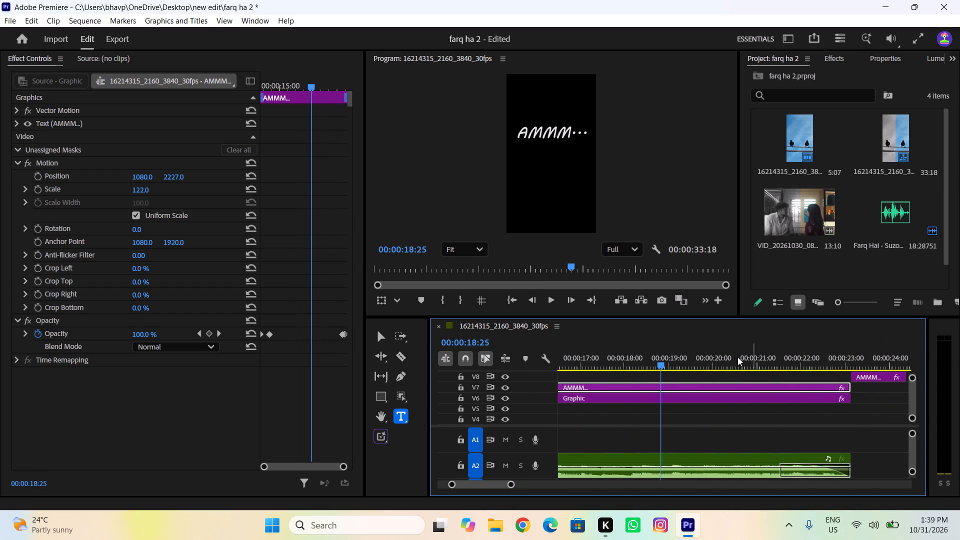
{"action": "left_click_drag", "start_coordinate": [711, 352], "coordinate": [648, 358]}
{"action": "key", "text": "space"}
{"action": "key", "text": "space"}
{"action": "left_click_drag", "start_coordinate": [706, 361], "coordinate": [589, 370]}
{"action": "key", "text": "space"}
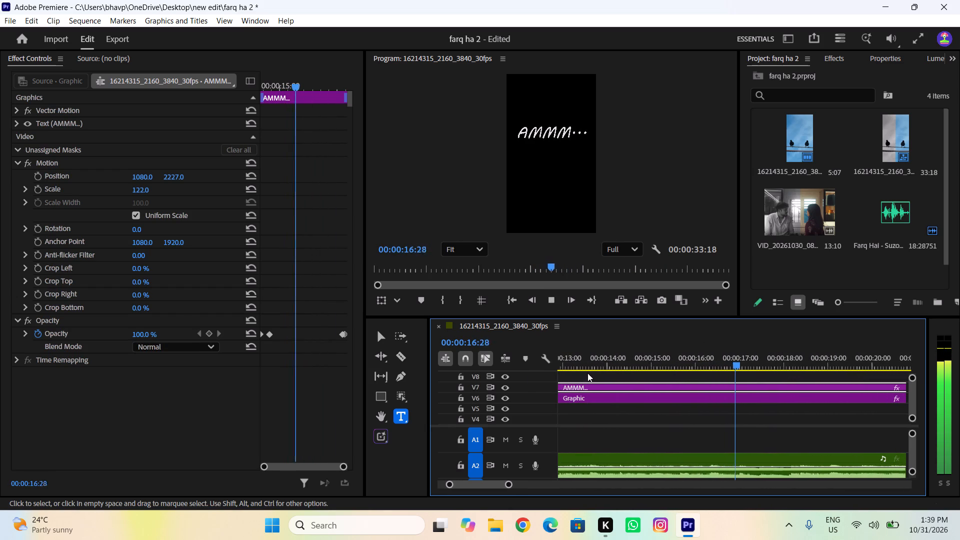
{"action": "key", "text": "space"}
{"action": "key", "text": "space"}
{"action": "key", "text": "space"}
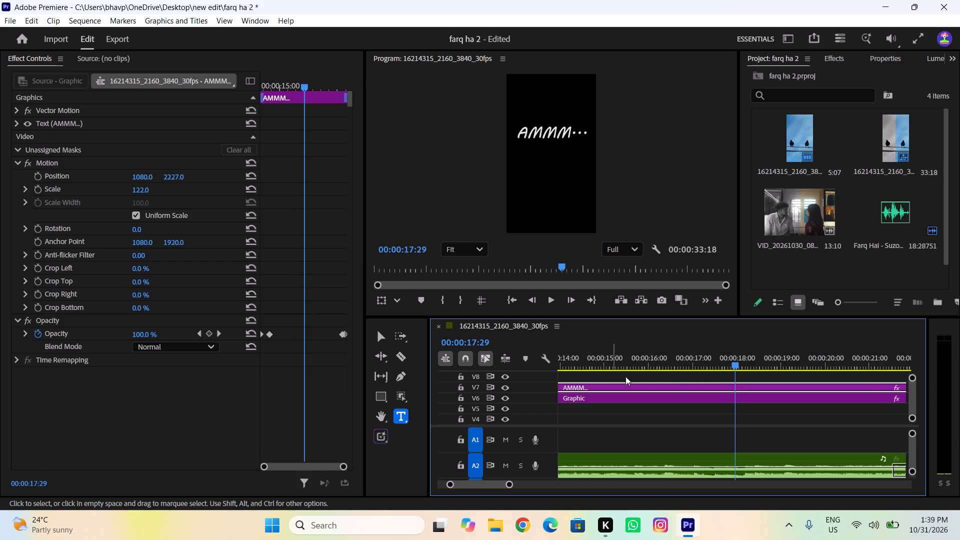
{"action": "key", "text": "space"}
{"action": "key", "text": "space"}
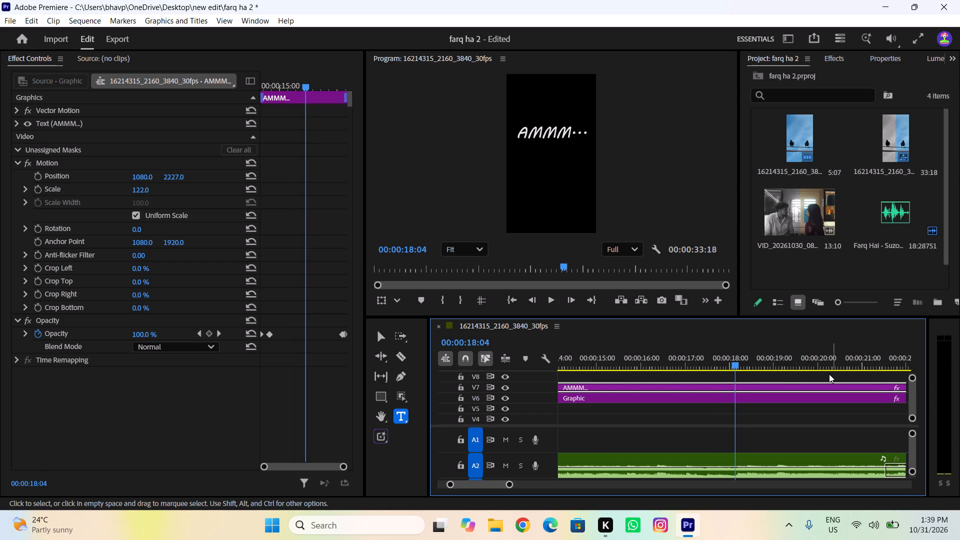
{"action": "key", "text": "space"}
{"action": "key", "text": "space"}
Move the duplicated AMMM... clip on V8 earlier so it starts at the playhead at 00:00:18:07.
{"action": "scroll", "coordinate": [831, 372], "scroll_direction": "down", "scroll_amount": 7}
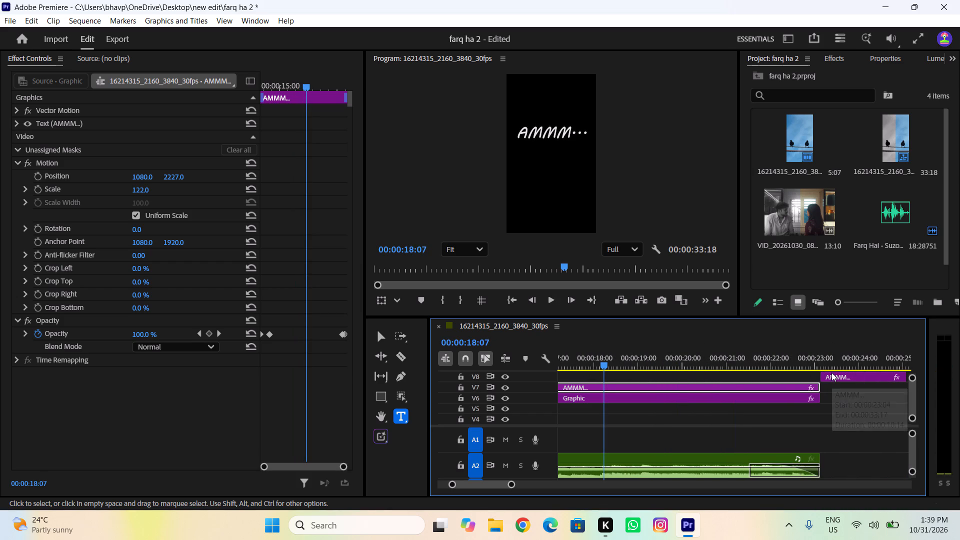
{"action": "left_click_drag", "start_coordinate": [833, 374], "coordinate": [635, 371]}
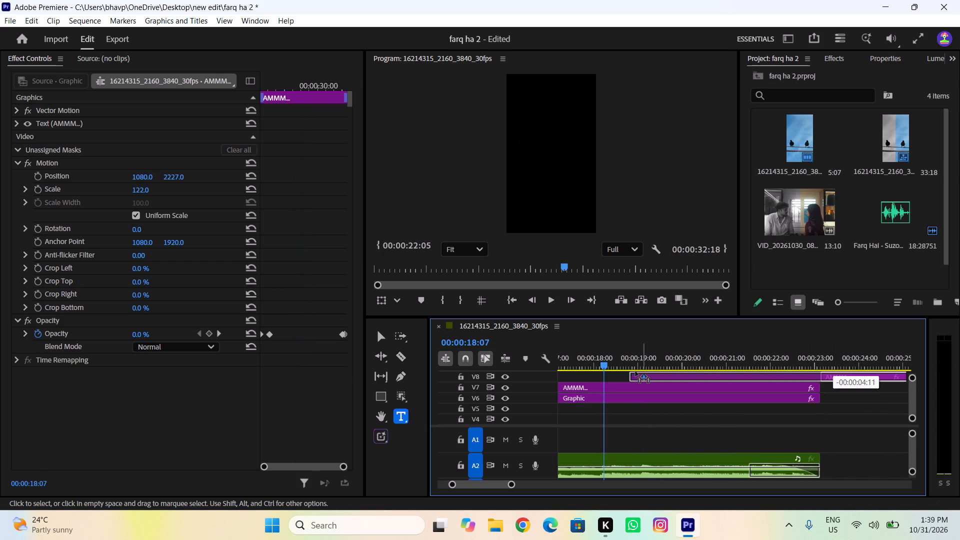
{"action": "left_click_drag", "start_coordinate": [635, 371], "coordinate": [614, 372]}
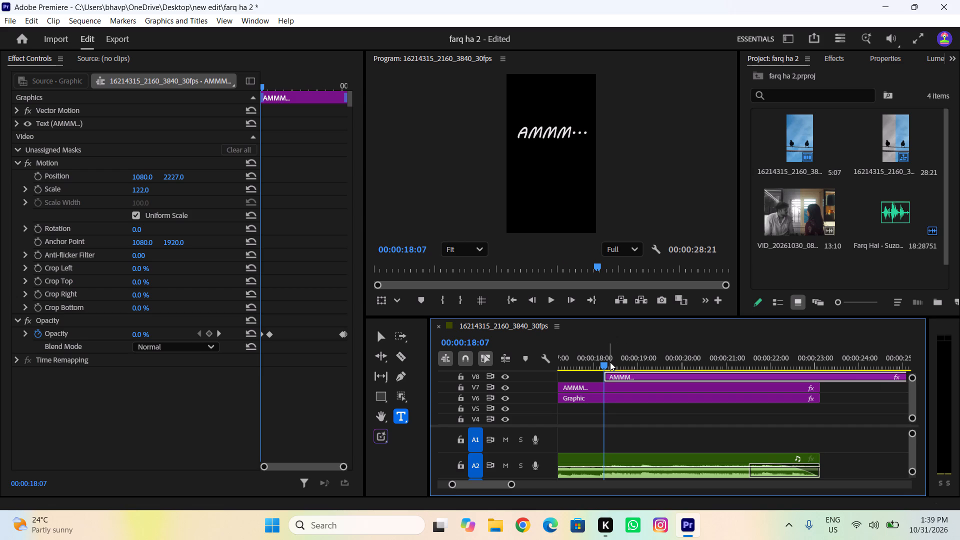
With the V8 AMMM... title shown at 00:00:18:28, set its vertical position to 3421.0, below the first title.
{"action": "left_click", "coordinate": [579, 374]}
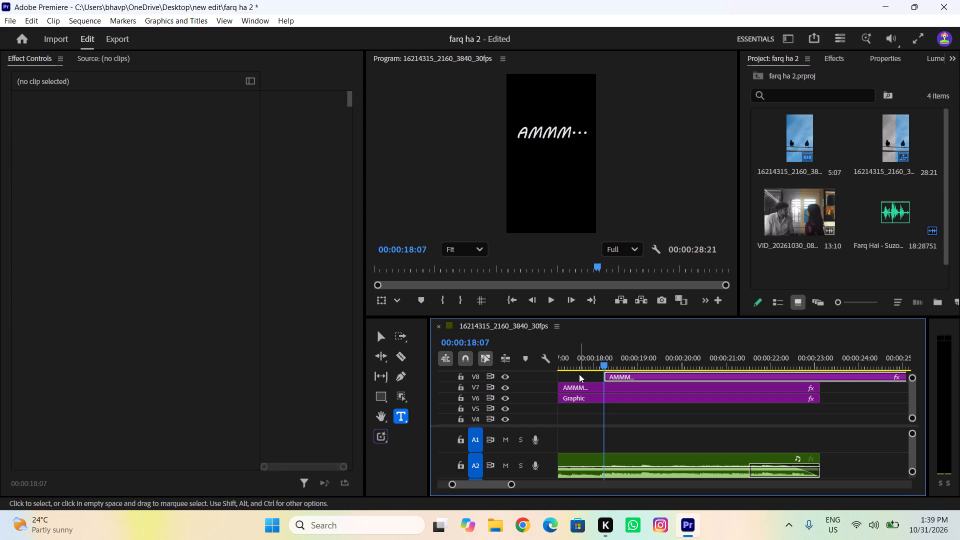
{"action": "left_click_drag", "start_coordinate": [598, 357], "coordinate": [536, 365]}
{"action": "key", "text": "space"}
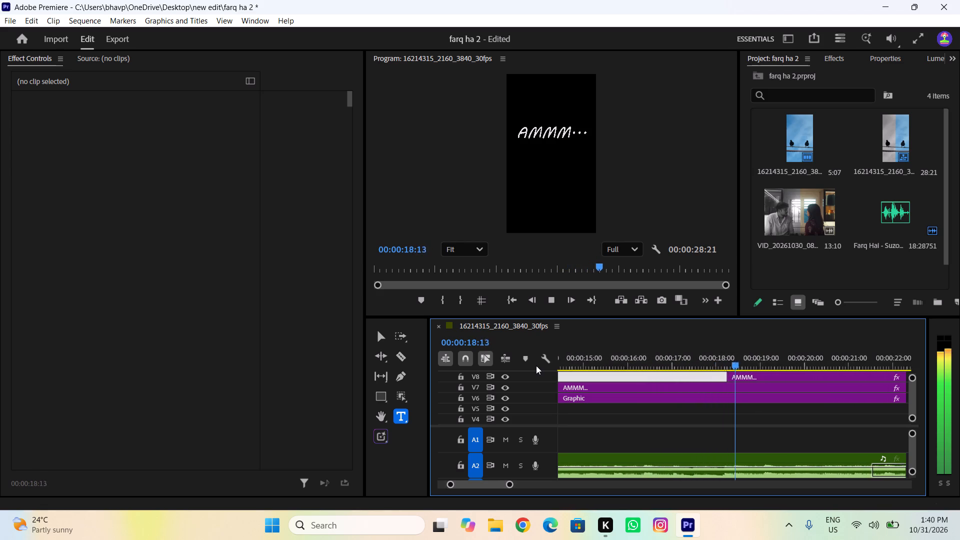
{"action": "key", "text": "space"}
{"action": "left_click", "coordinate": [740, 375]}
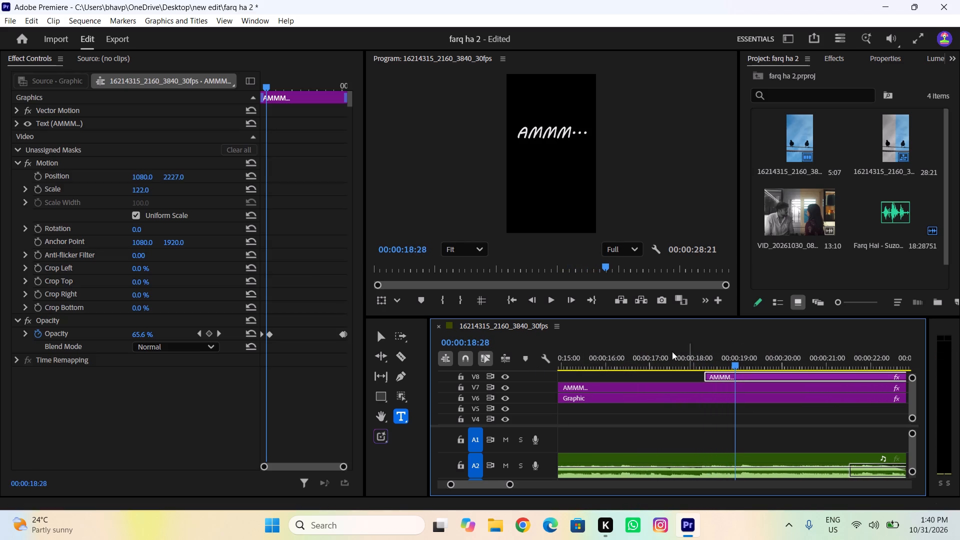
{"action": "left_click_drag", "start_coordinate": [176, 177], "coordinate": [842, 206]}
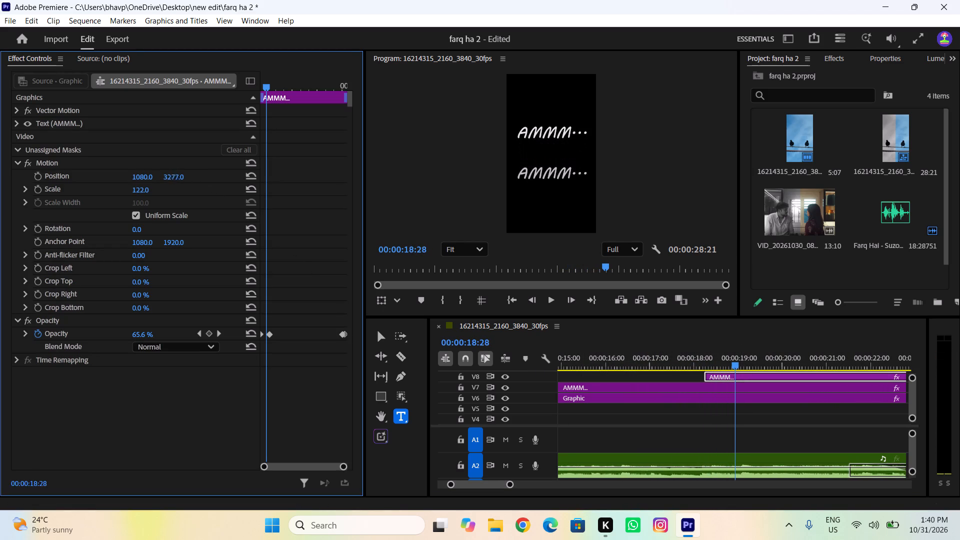
{"action": "left_click_drag", "start_coordinate": [842, 206], "coordinate": [922, 207]}
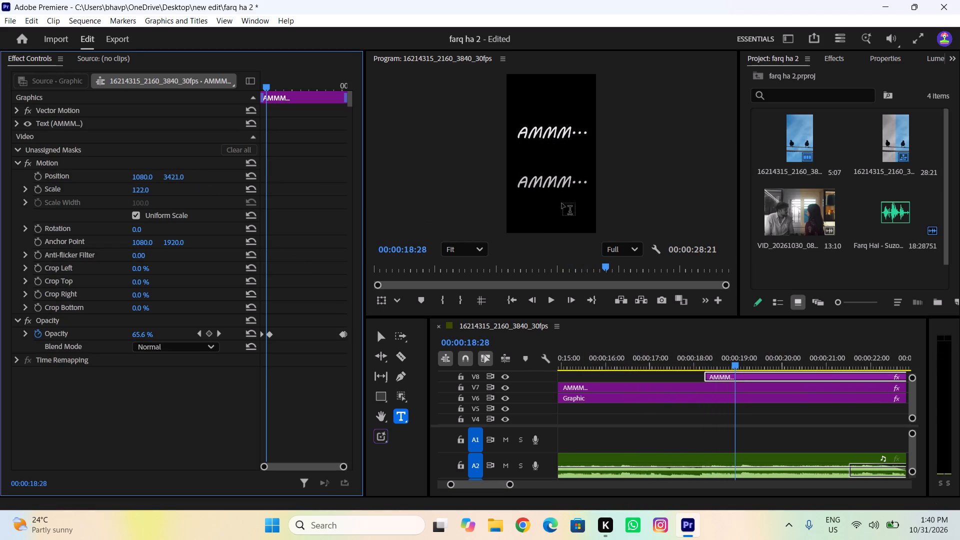
Play from before the second AMMM... title to about 00:00:20:05 to review its timing and placement.
{"action": "left_click_drag", "start_coordinate": [753, 365], "coordinate": [615, 368]}
{"action": "key", "text": "space"}
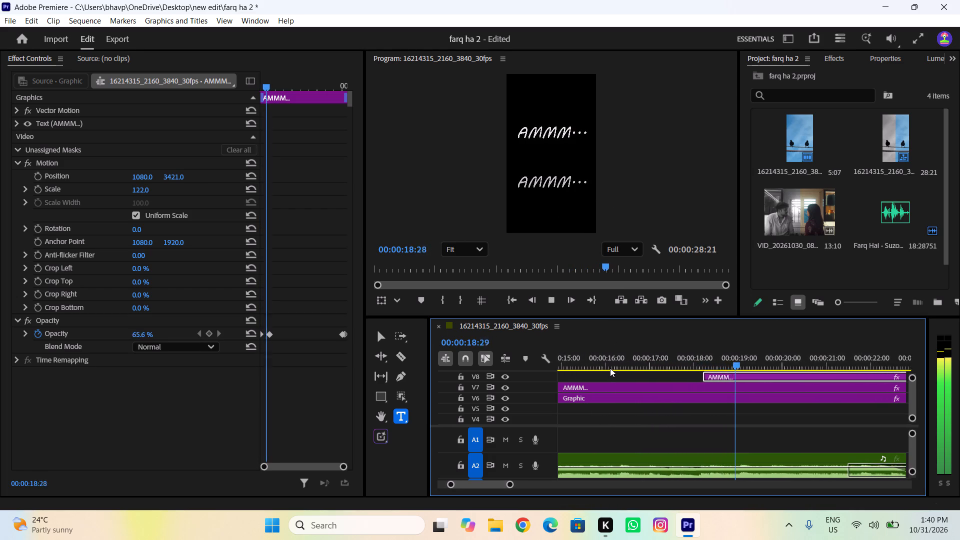
{"action": "key", "text": "space"}
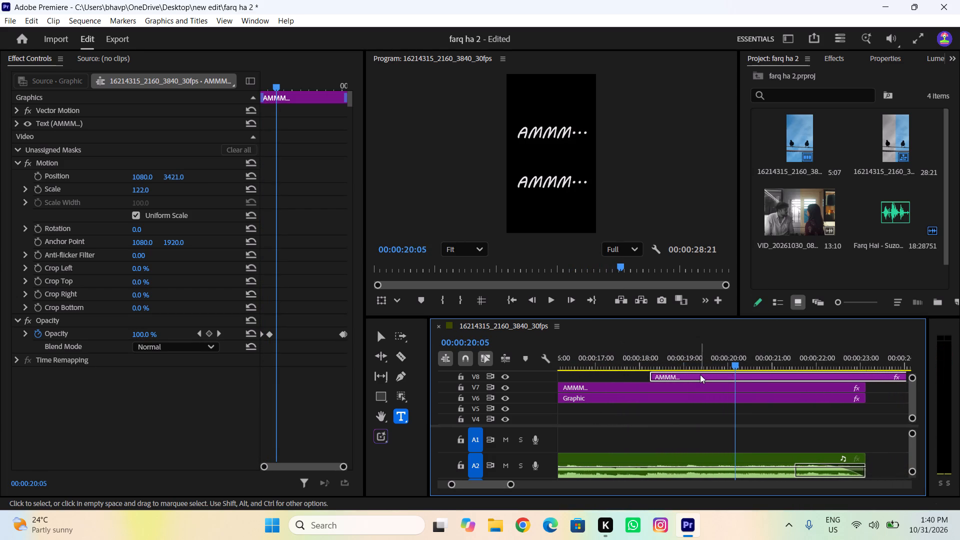
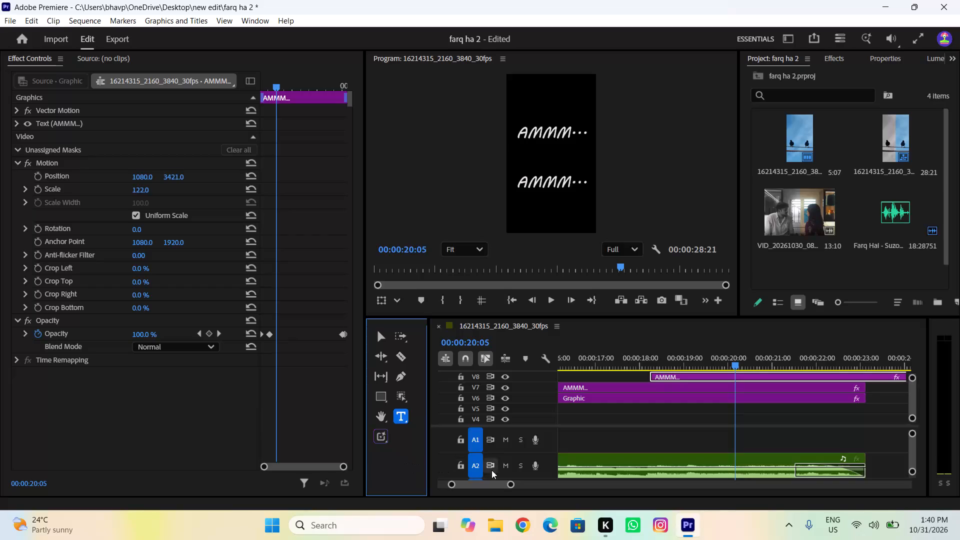
Scrub back through the second AMMM... title's fade-in to its start, at 00:00:18:08.
{"action": "left_click_drag", "start_coordinate": [703, 358], "coordinate": [690, 359]}
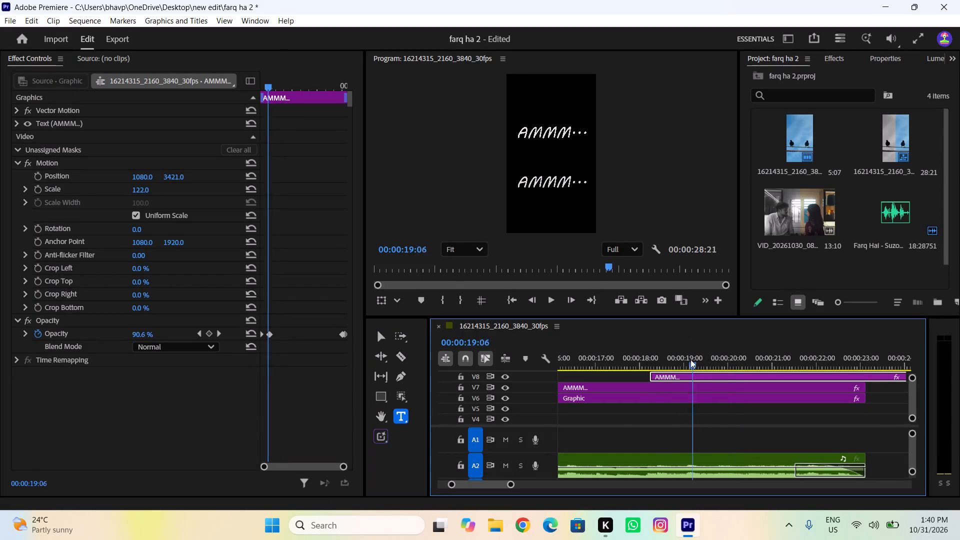
{"action": "left_click_drag", "start_coordinate": [690, 359], "coordinate": [653, 368]}
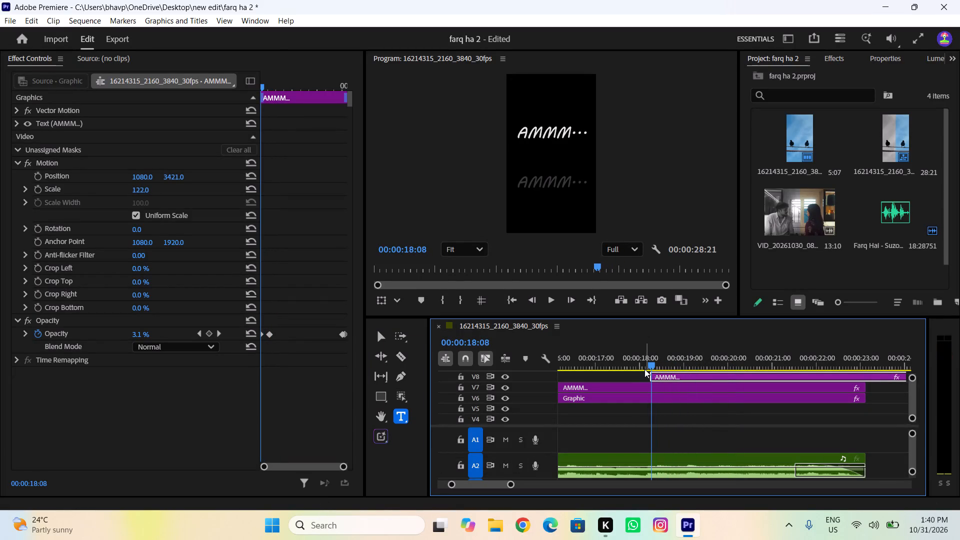
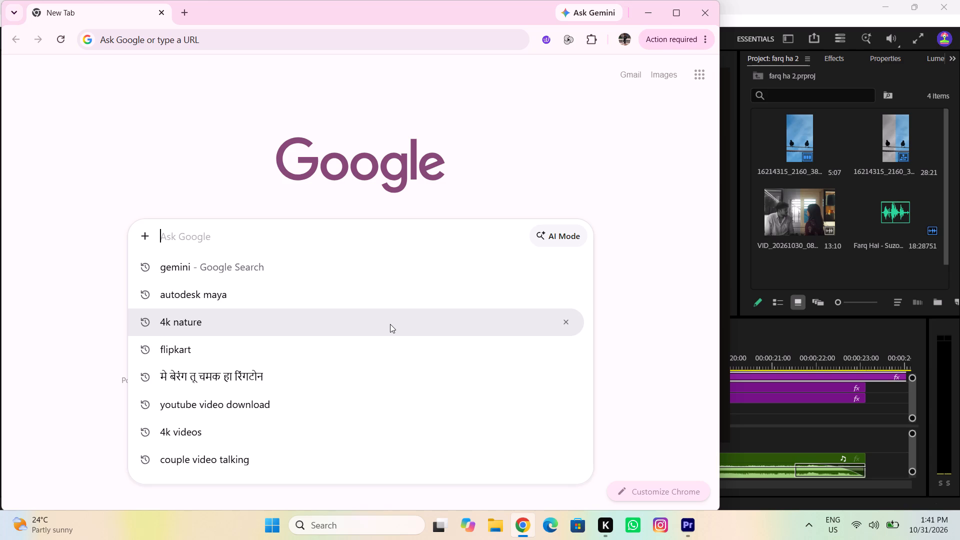
Voice-search Google in Chrome for "hey Google how could the Hummingbird Humming sound in Fark Hai song looks like".
{"action": "double_click", "coordinate": [361, 240]}
{"action": "left_click", "coordinate": [361, 199]}
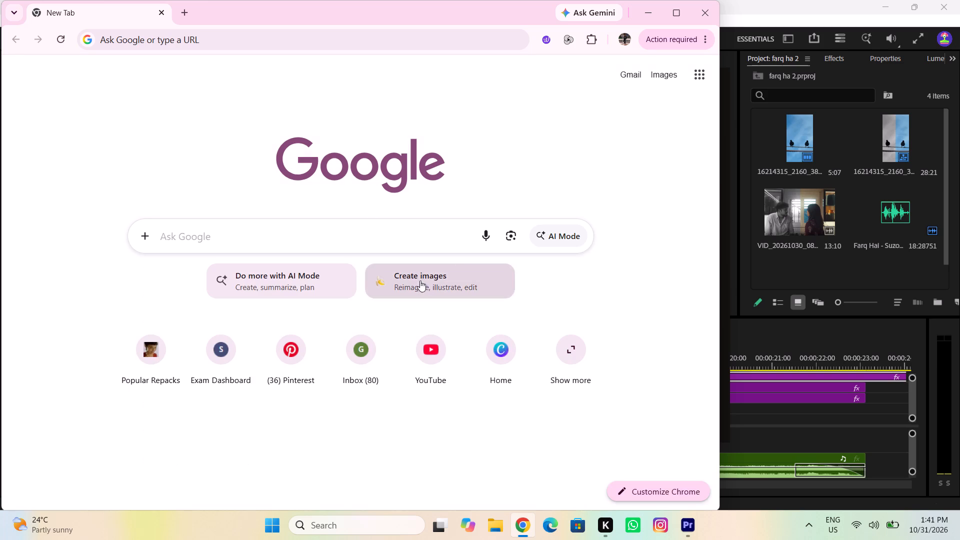
{"action": "left_click", "coordinate": [483, 233]}
{"action": "left_click", "coordinate": [417, 295]}
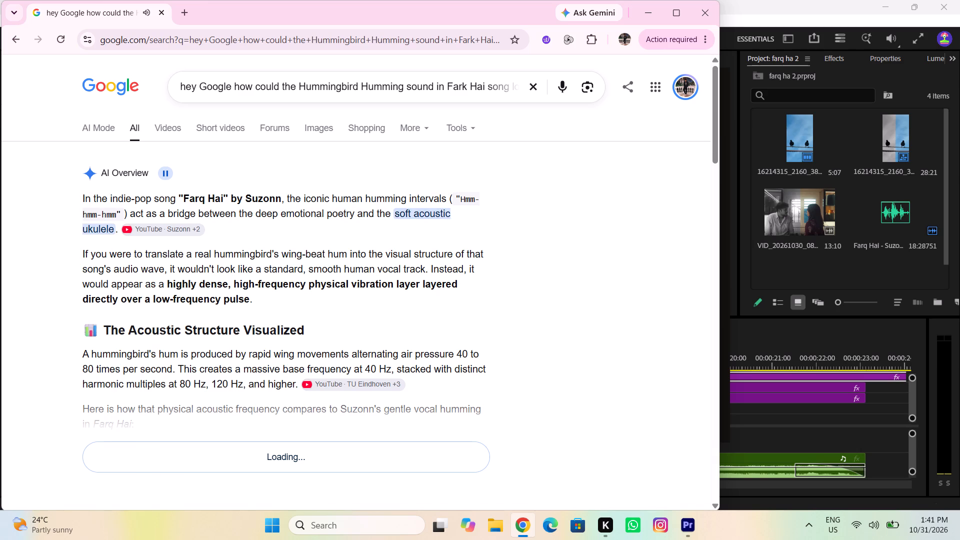
Ask the follow-up question "how could i write it in hindi" below the AI Overview and read through the AI conversation.
{"action": "scroll", "coordinate": [284, 383], "scroll_direction": "down", "scroll_amount": 4}
{"action": "left_click", "coordinate": [297, 445]}
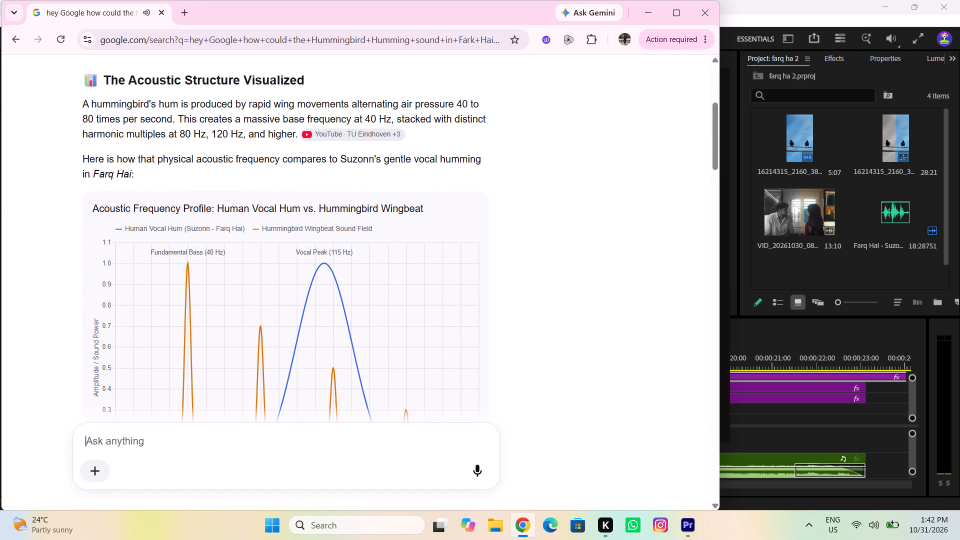
{"action": "type", "text": "how"}
{"action": "key", "text": "space"}
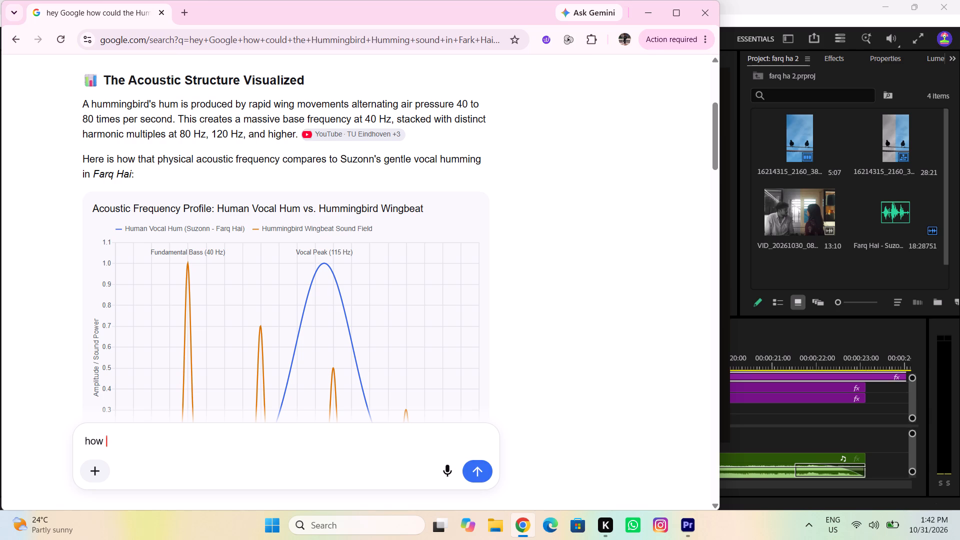
{"action": "type", "text": "cou"}
{"action": "type", "text": "ld i"}
{"action": "key", "text": "space"}
{"action": "type", "text": "write it in"}
{"action": "key", "text": "space"}
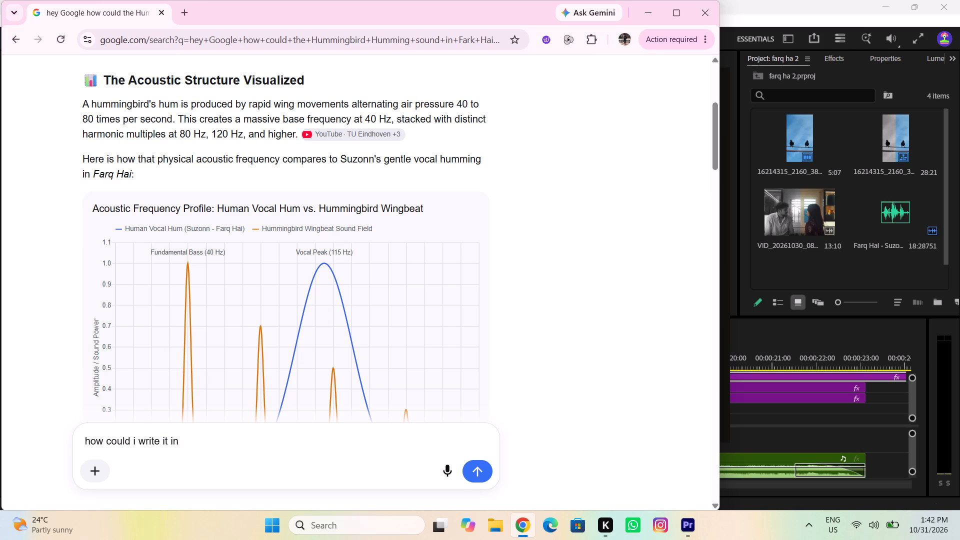
{"action": "type", "text": "hindi"}
{"action": "key", "text": "Return"}
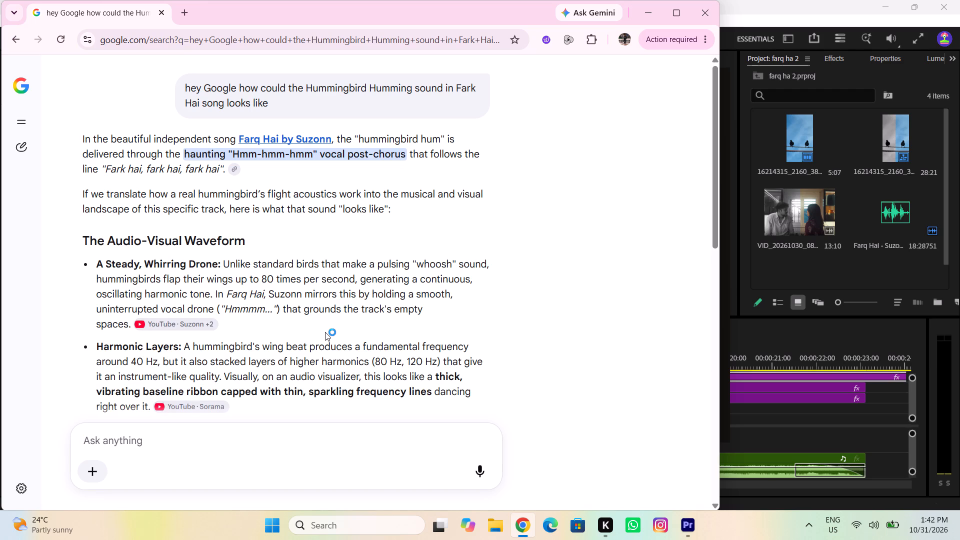
{"action": "scroll", "coordinate": [325, 332], "scroll_direction": "down", "scroll_amount": 2}
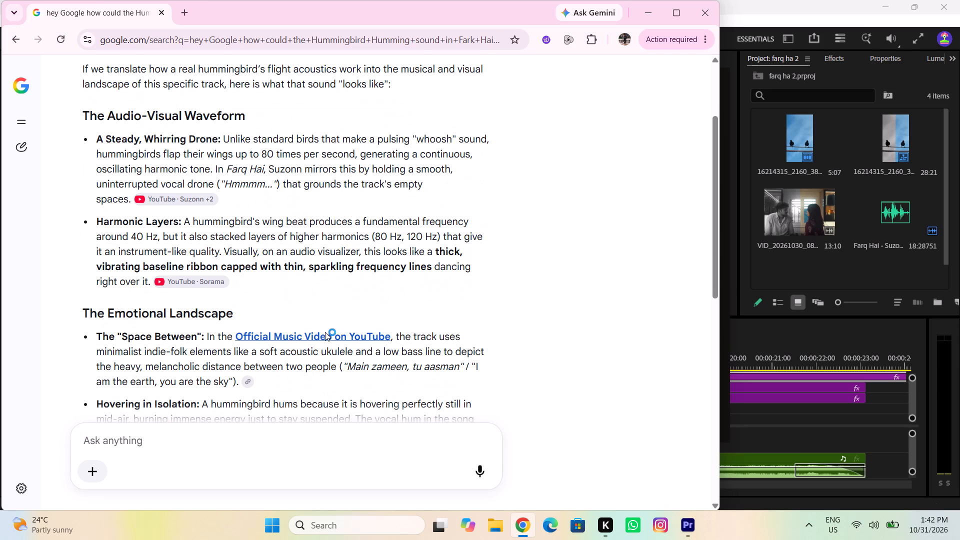
{"action": "scroll", "coordinate": [324, 332], "scroll_direction": "down", "scroll_amount": 2}
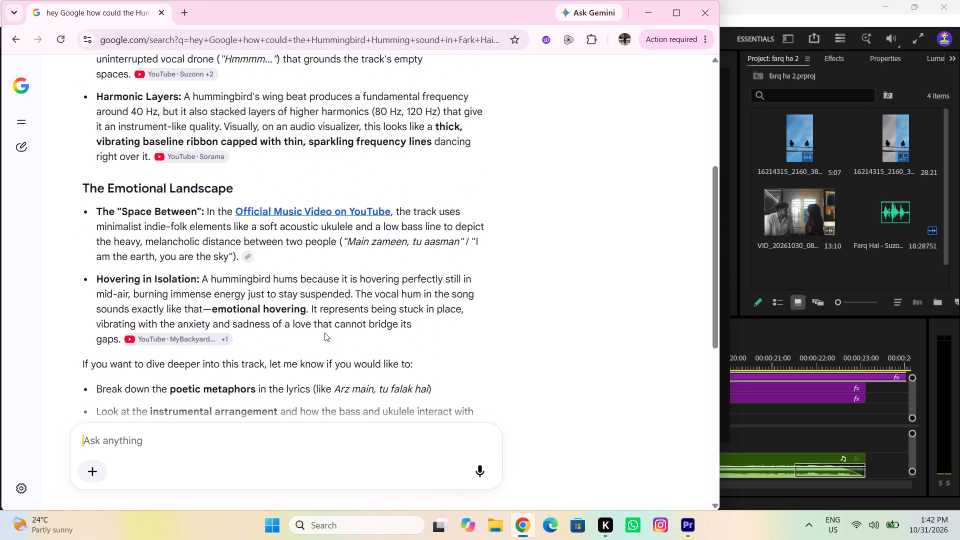
{"action": "scroll", "coordinate": [324, 332], "scroll_direction": "down", "scroll_amount": 2}
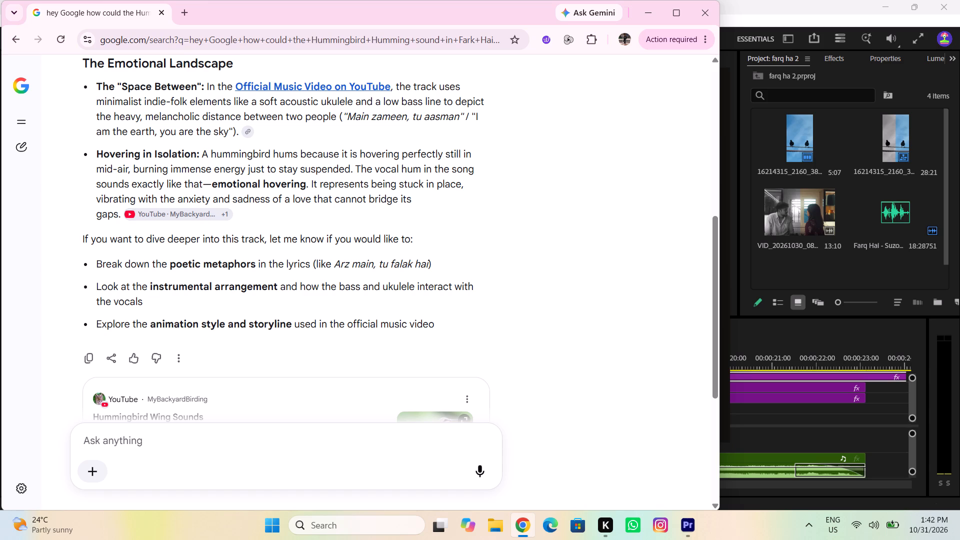
{"action": "scroll", "coordinate": [328, 324], "scroll_direction": "up", "scroll_amount": 1}
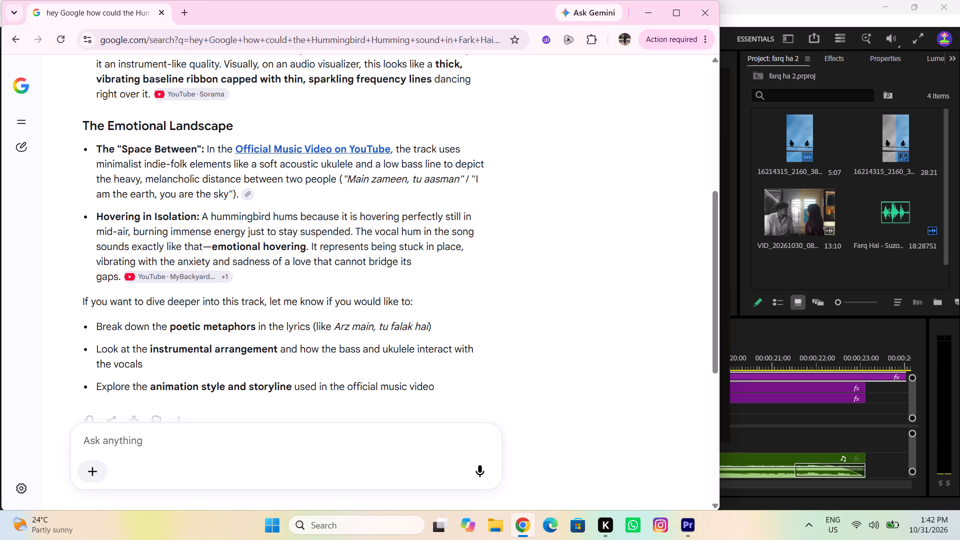
Ask the AI chat "hmmm in hindi how could i write" and look through the reply for Devanagari spellings of the hum.
{"action": "left_click", "coordinate": [224, 438]}
{"action": "type", "text": "hmmm i"}
{"action": "key", "text": "space"}
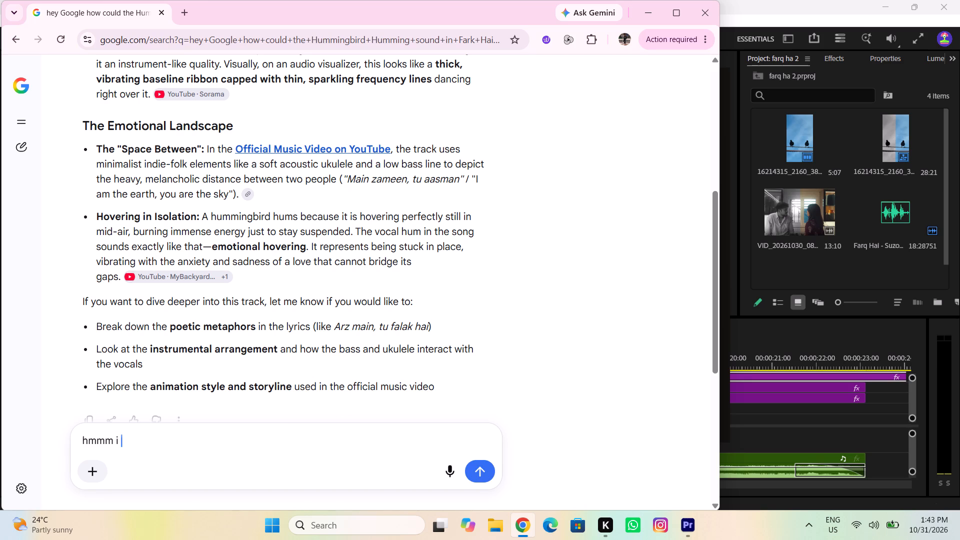
{"action": "key", "text": "BackSpace"}
{"action": "type", "text": "n hindi"}
{"action": "key", "text": "space"}
{"action": "type", "text": "how couod"}
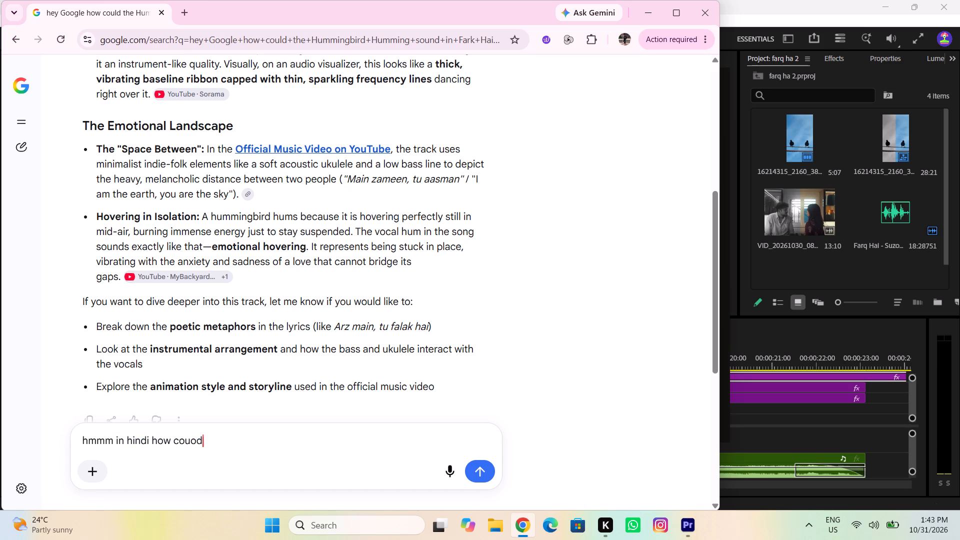
{"action": "key", "text": "BackSpace"}
{"action": "key", "text": "BackSpace"}
{"action": "type", "text": "ld i write"}
{"action": "key", "text": "Return"}
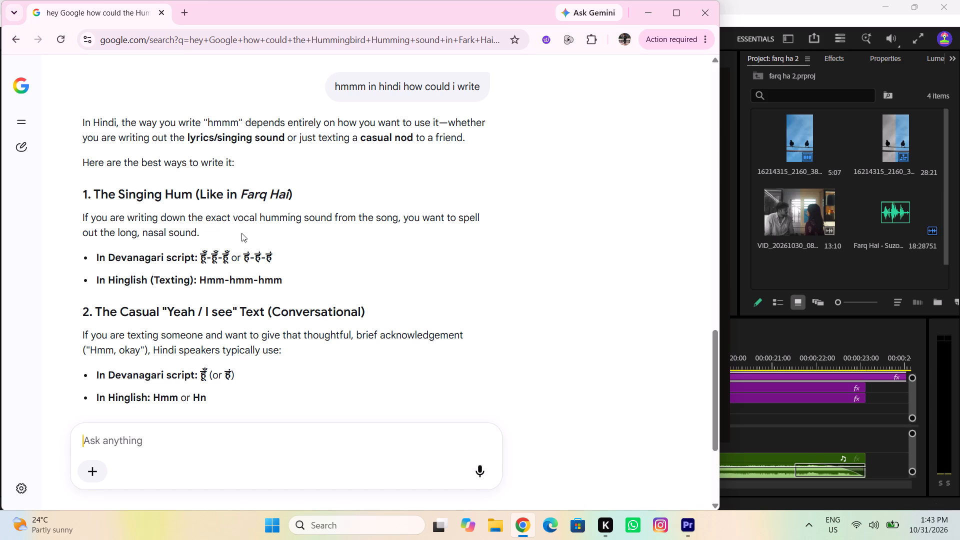
{"action": "scroll", "coordinate": [241, 233], "scroll_direction": "down", "scroll_amount": 3}
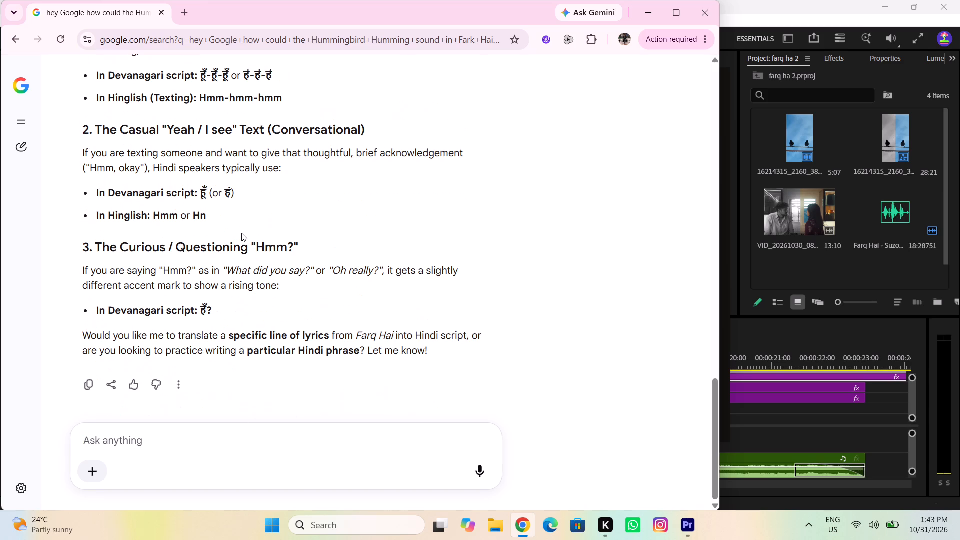
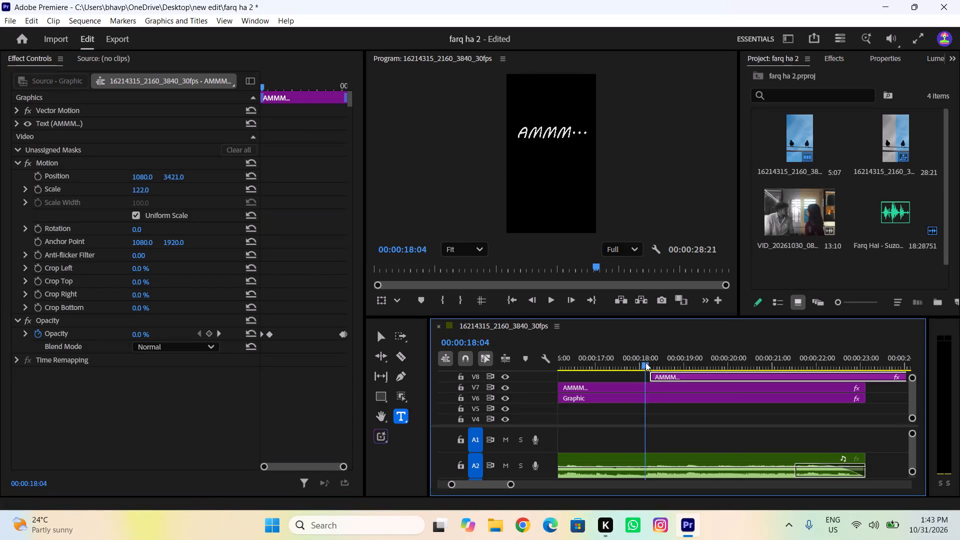
Play through the ending and trim the end of the AMMM… title on V8 to match the clips below, at about 00:00:23:04.
{"action": "left_click_drag", "start_coordinate": [645, 362], "coordinate": [640, 365]}
{"action": "key", "text": "space"}
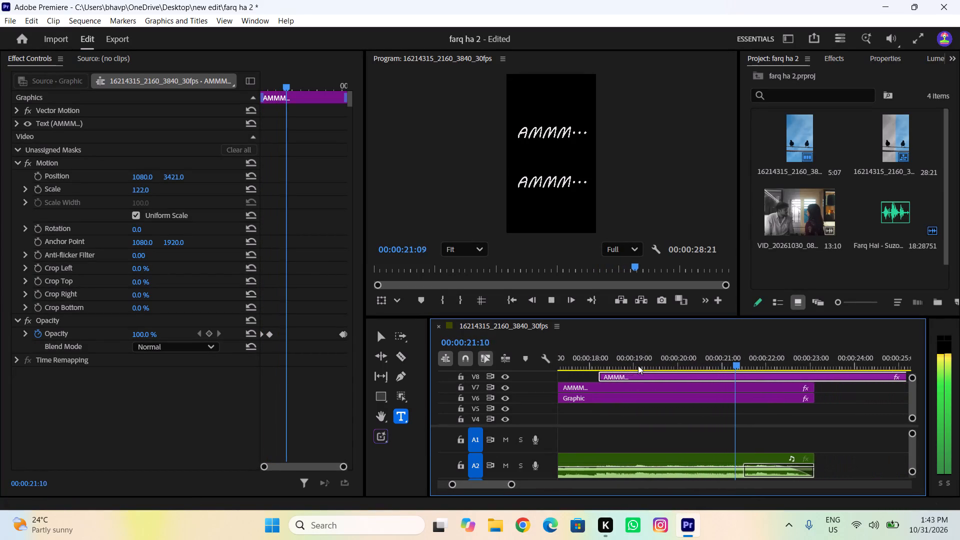
{"action": "key", "text": "space"}
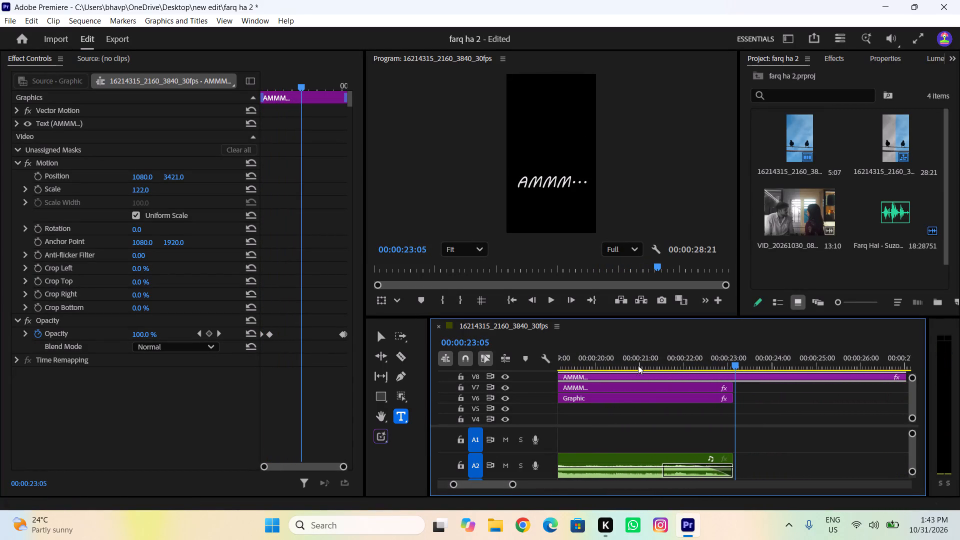
{"action": "scroll", "coordinate": [744, 372], "scroll_direction": "down", "scroll_amount": 5}
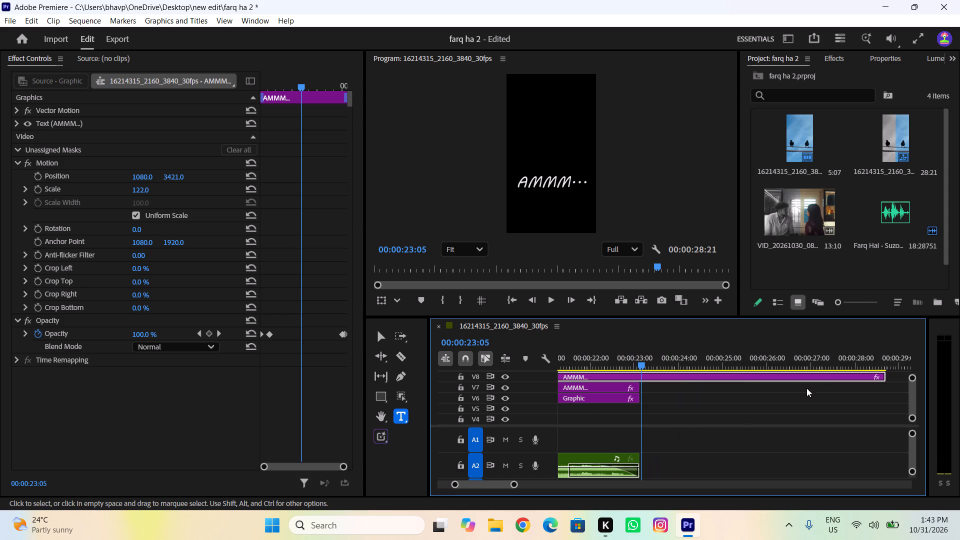
{"action": "left_click_drag", "start_coordinate": [885, 375], "coordinate": [637, 423]}
Play back and scrub through the last seconds of the sequence to examine how the two AMMM… titles end.
{"action": "left_click_drag", "start_coordinate": [638, 358], "coordinate": [613, 362]}
{"action": "left_click", "coordinate": [673, 400]}
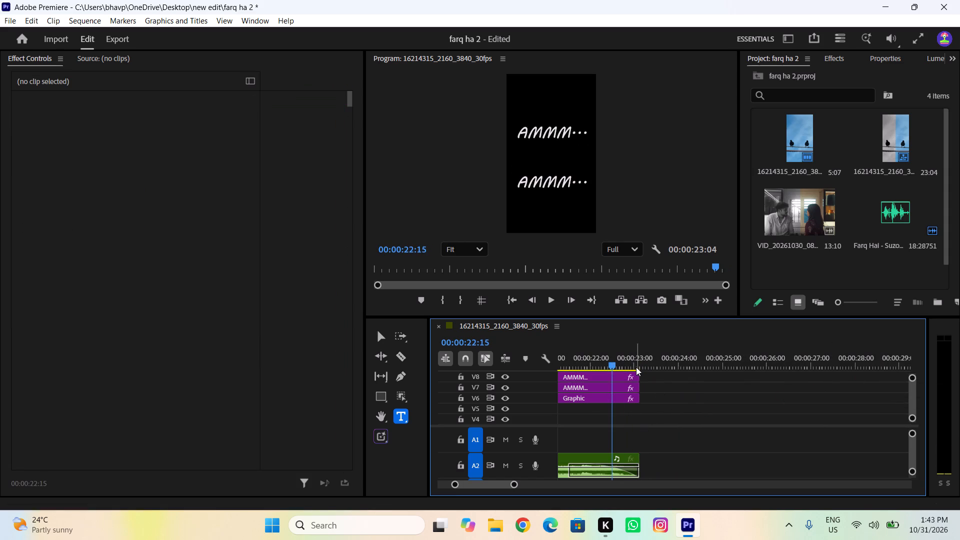
{"action": "left_click_drag", "start_coordinate": [635, 367], "coordinate": [595, 367]}
{"action": "left_click", "coordinate": [595, 367]}
{"action": "key", "text": "space"}
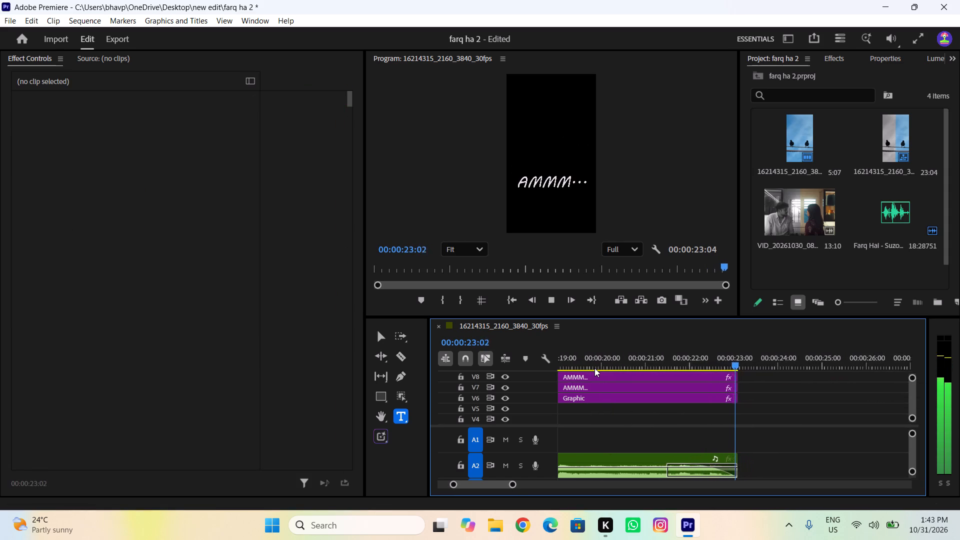
{"action": "key", "text": "space"}
{"action": "key", "text": "space"}
{"action": "left_click_drag", "start_coordinate": [710, 359], "coordinate": [959, 380]}
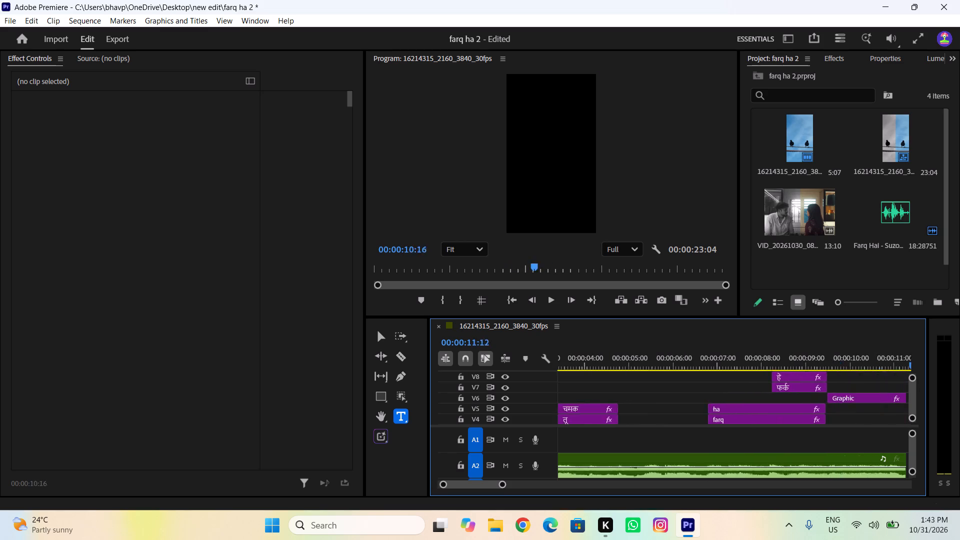
{"action": "left_click_drag", "start_coordinate": [959, 380], "coordinate": [893, 400]}
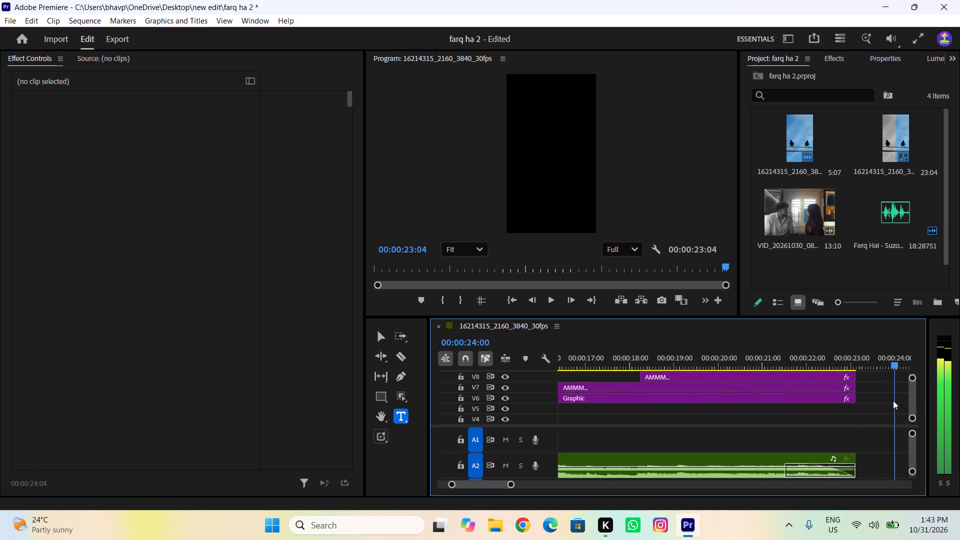
{"action": "left_click_drag", "start_coordinate": [893, 400], "coordinate": [856, 399]}
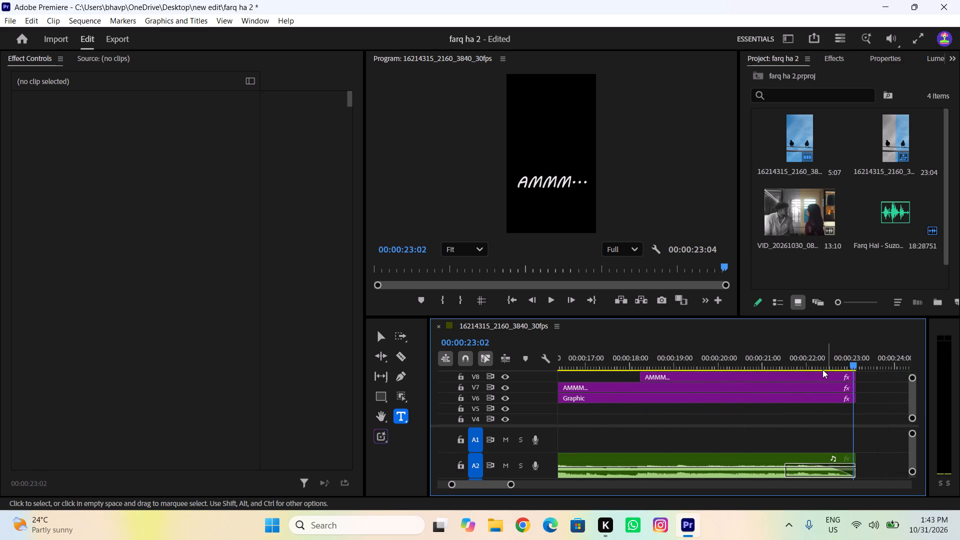
Add a fade-out to the V8 AMMM… title with opacity keyframes of 0% at 00:00:23:03 and 100% at 00:00:22:26.
{"action": "left_click", "coordinate": [822, 372]}
{"action": "left_click", "coordinate": [853, 364]}
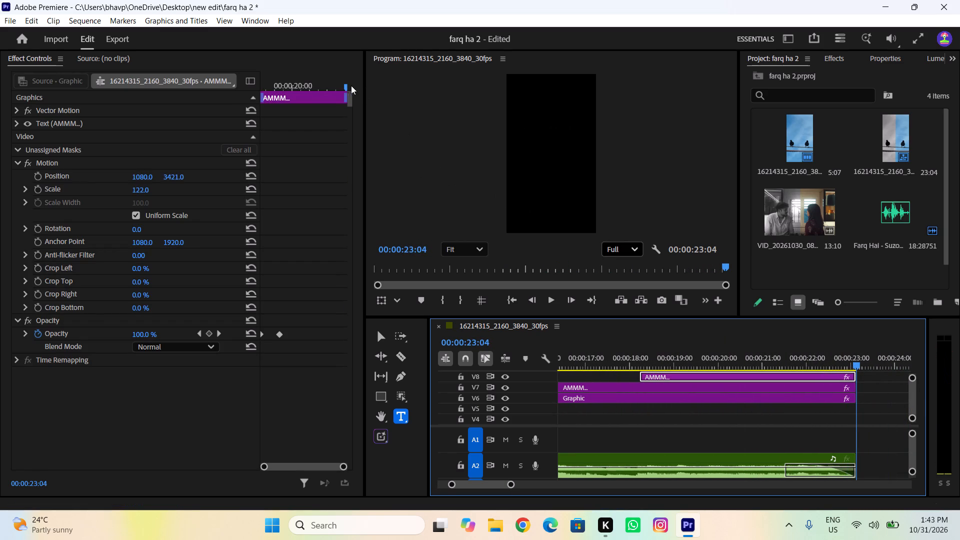
{"action": "left_click_drag", "start_coordinate": [344, 86], "coordinate": [347, 90]}
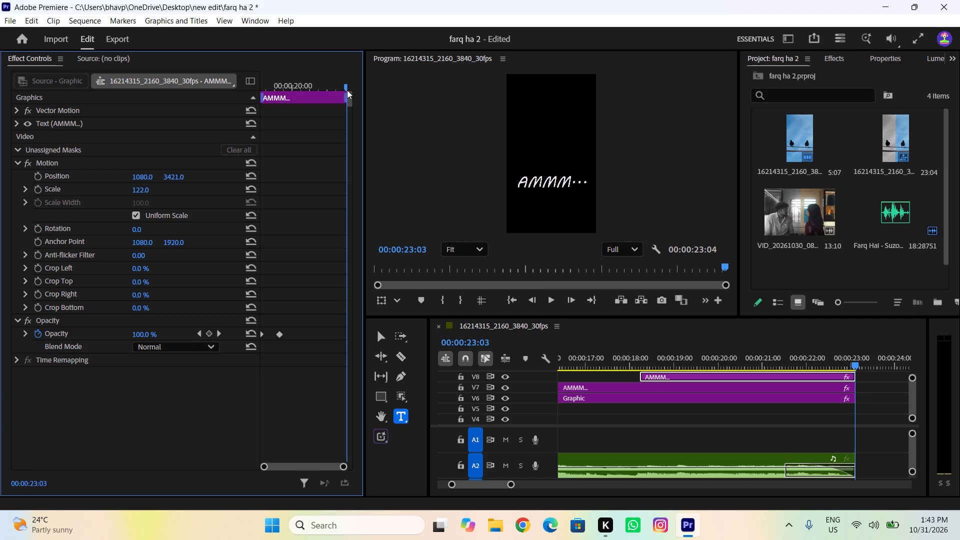
{"action": "left_click_drag", "start_coordinate": [347, 90], "coordinate": [352, 94]}
{"action": "left_click_drag", "start_coordinate": [140, 334], "coordinate": [72, 340]}
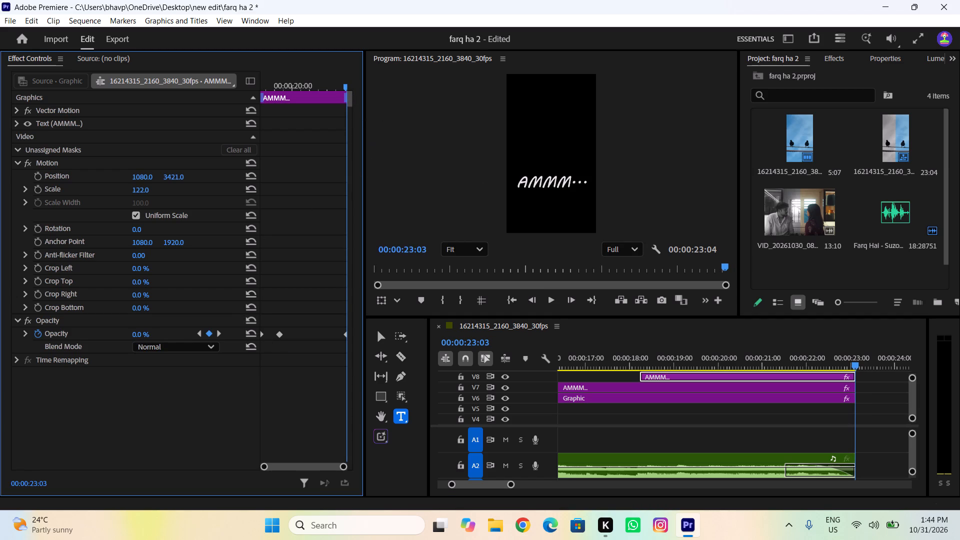
{"action": "left_click_drag", "start_coordinate": [72, 340], "coordinate": [129, 336]}
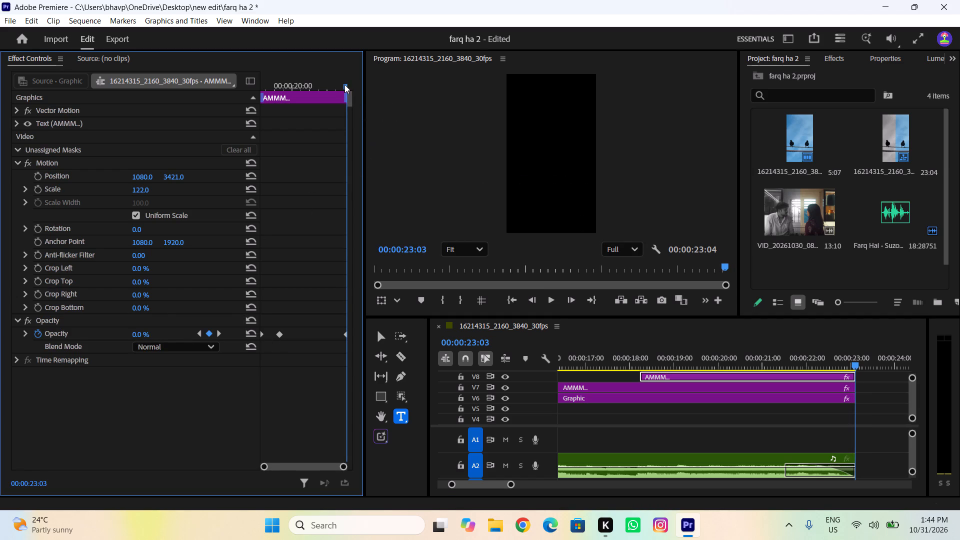
{"action": "left_click", "coordinate": [346, 85]}
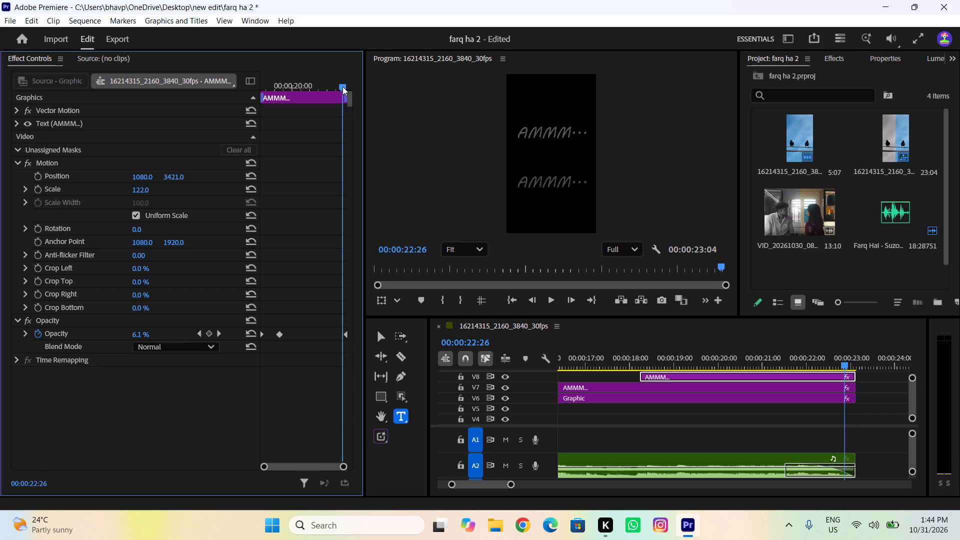
{"action": "left_click_drag", "start_coordinate": [141, 336], "coordinate": [575, 323]}
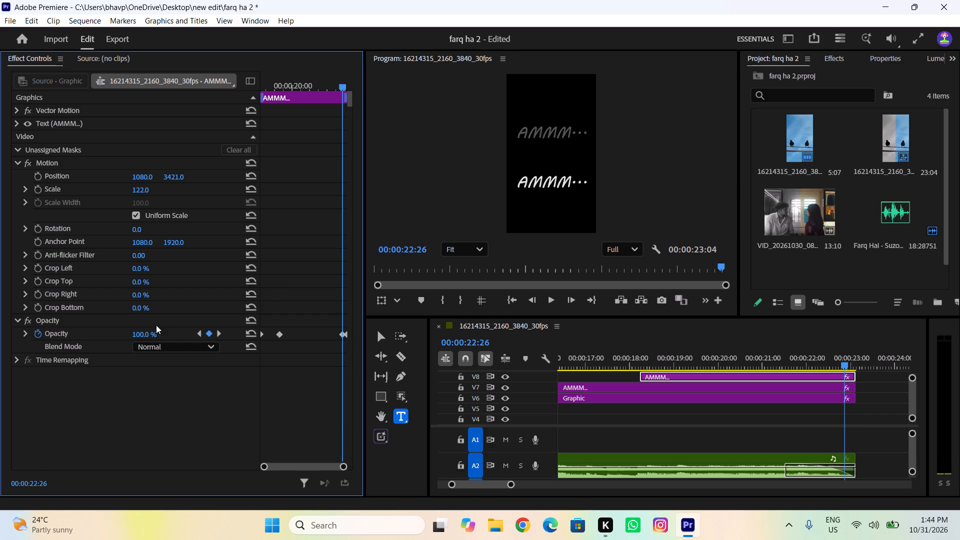
Play back the ending and compare the V7 AMMM… title's fade-out with that of the V8 title.
{"action": "left_click_drag", "start_coordinate": [747, 354], "coordinate": [558, 386]}
{"action": "key", "text": "space"}
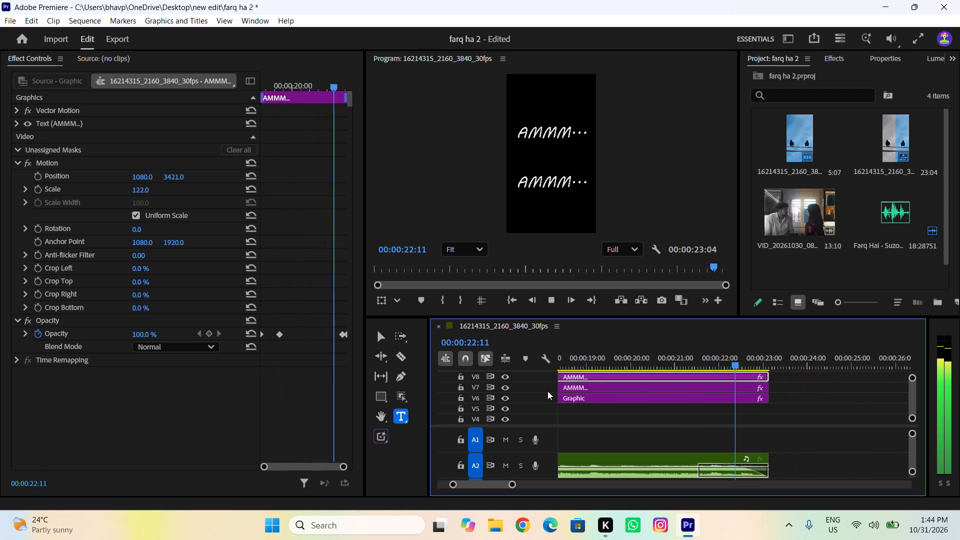
{"action": "key", "text": "space"}
{"action": "key", "text": "space"}
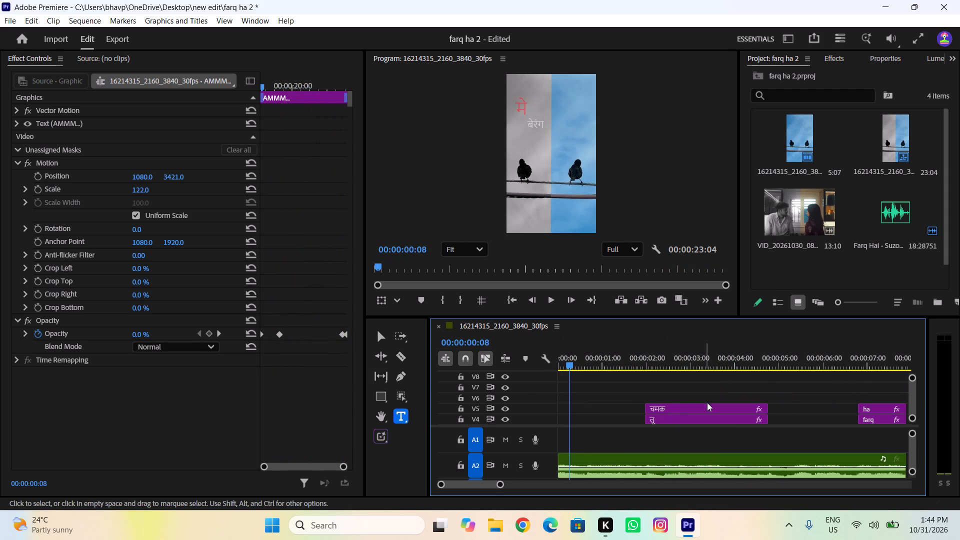
{"action": "left_click_drag", "start_coordinate": [737, 367], "coordinate": [883, 412]}
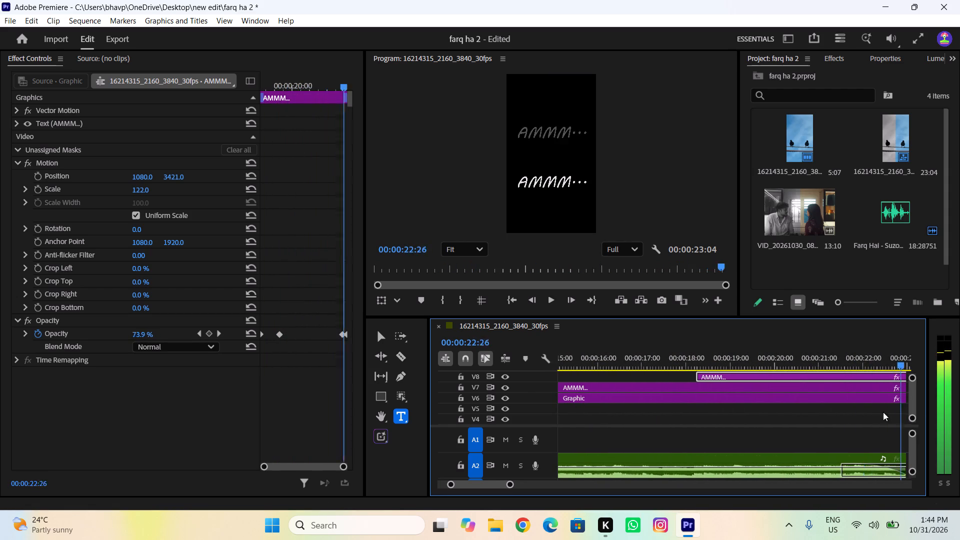
{"action": "left_click_drag", "start_coordinate": [883, 412], "coordinate": [677, 480]}
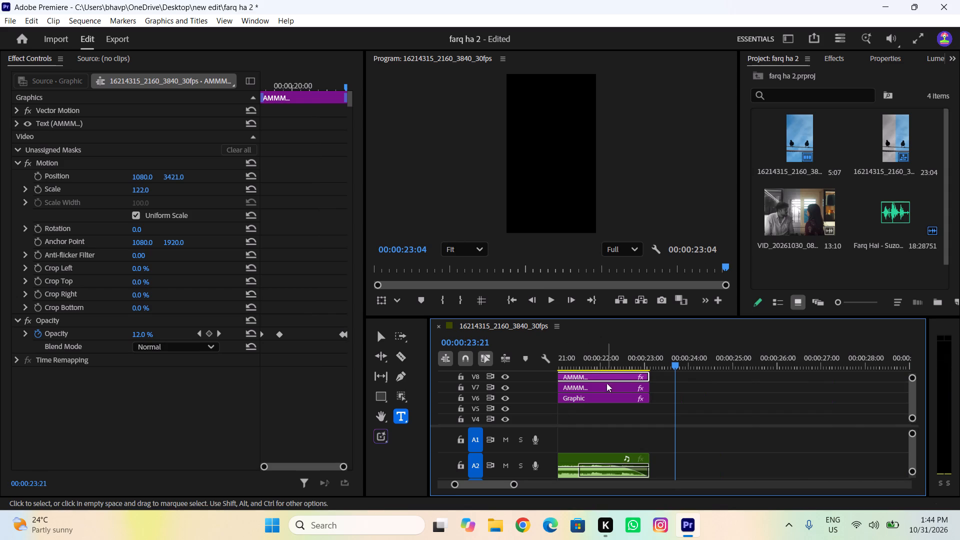
{"action": "left_click", "coordinate": [613, 392]}
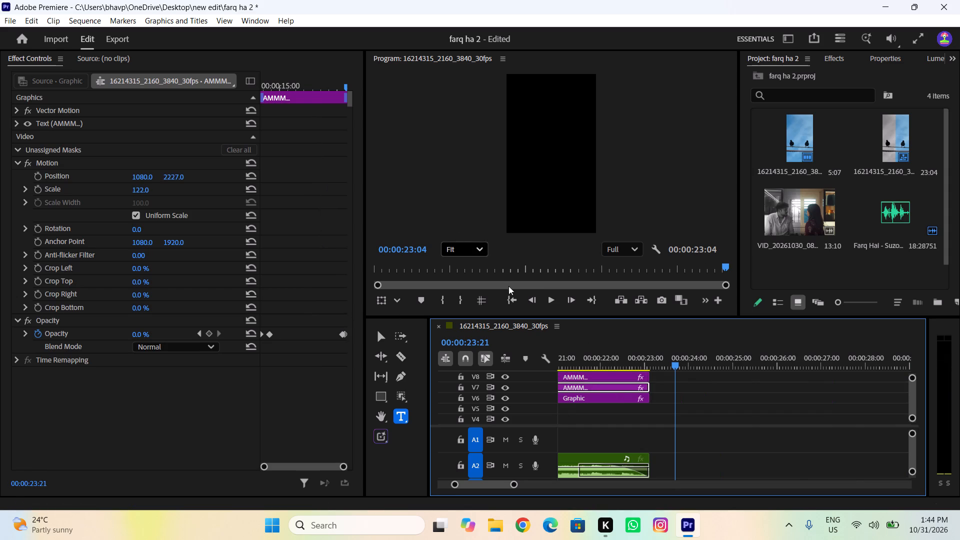
{"action": "left_click_drag", "start_coordinate": [642, 357], "coordinate": [647, 379]}
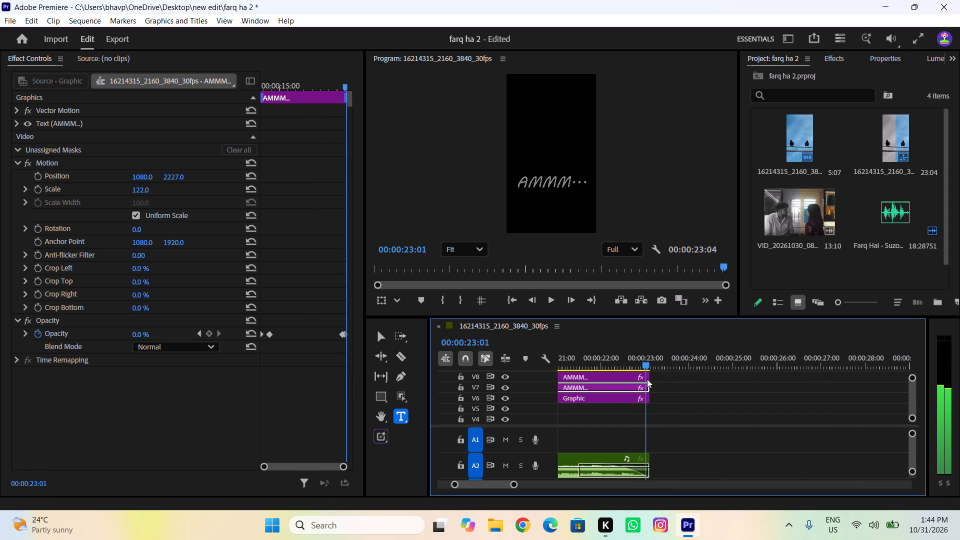
{"action": "left_click_drag", "start_coordinate": [647, 379], "coordinate": [650, 381]}
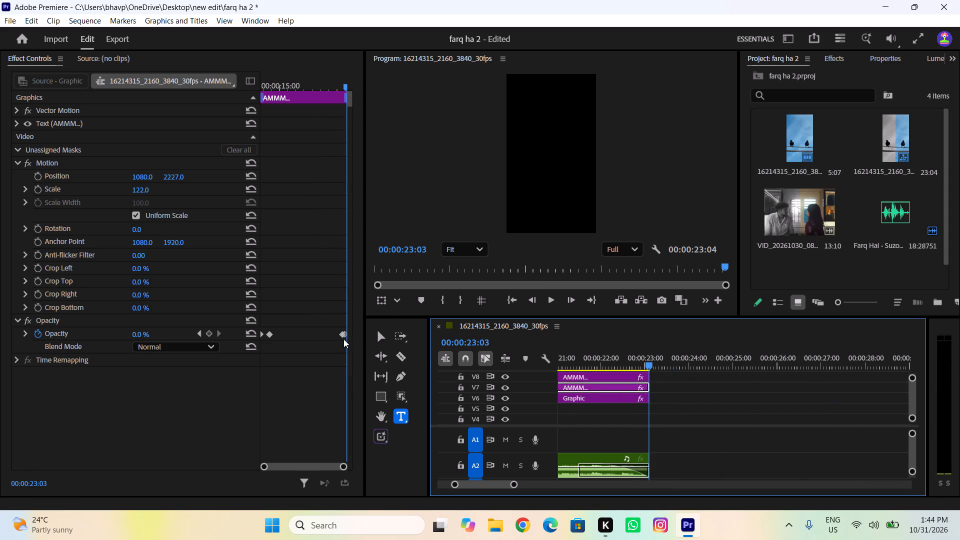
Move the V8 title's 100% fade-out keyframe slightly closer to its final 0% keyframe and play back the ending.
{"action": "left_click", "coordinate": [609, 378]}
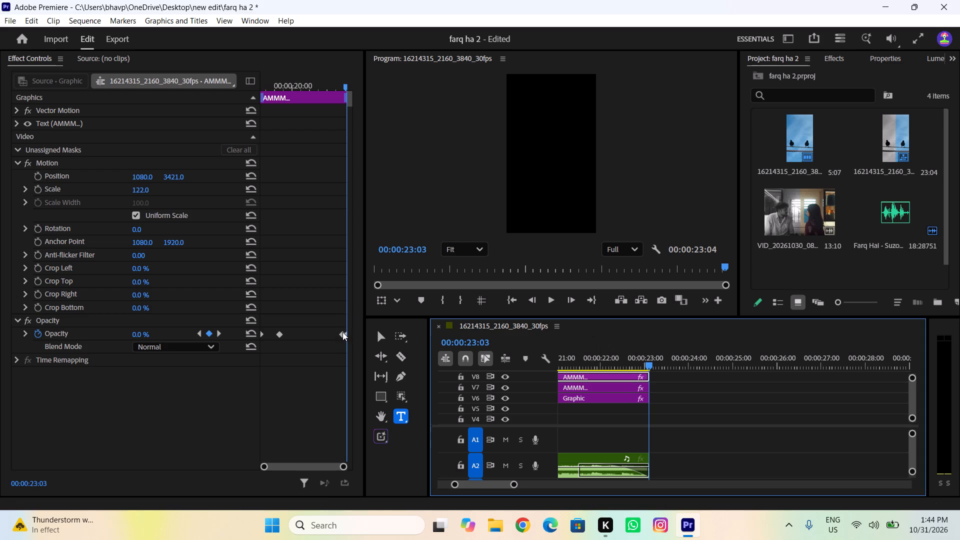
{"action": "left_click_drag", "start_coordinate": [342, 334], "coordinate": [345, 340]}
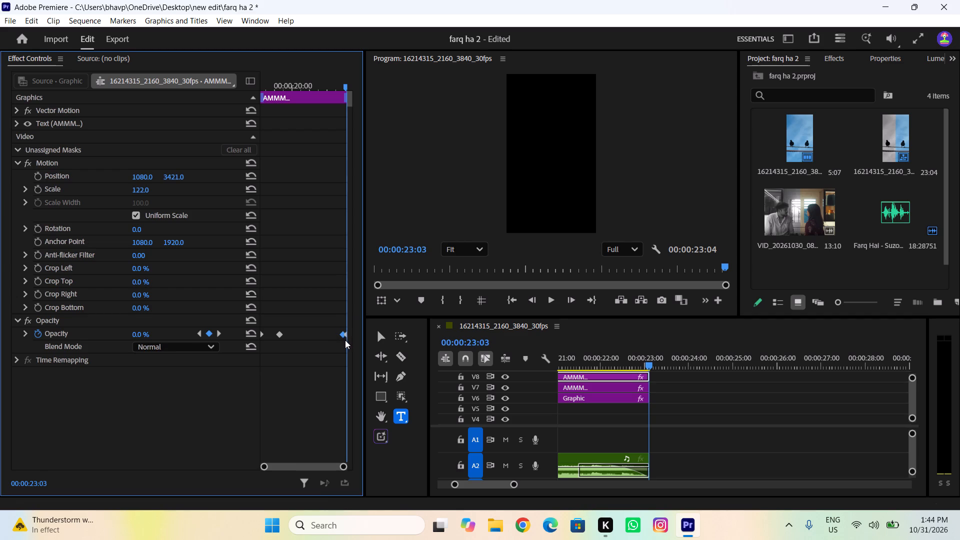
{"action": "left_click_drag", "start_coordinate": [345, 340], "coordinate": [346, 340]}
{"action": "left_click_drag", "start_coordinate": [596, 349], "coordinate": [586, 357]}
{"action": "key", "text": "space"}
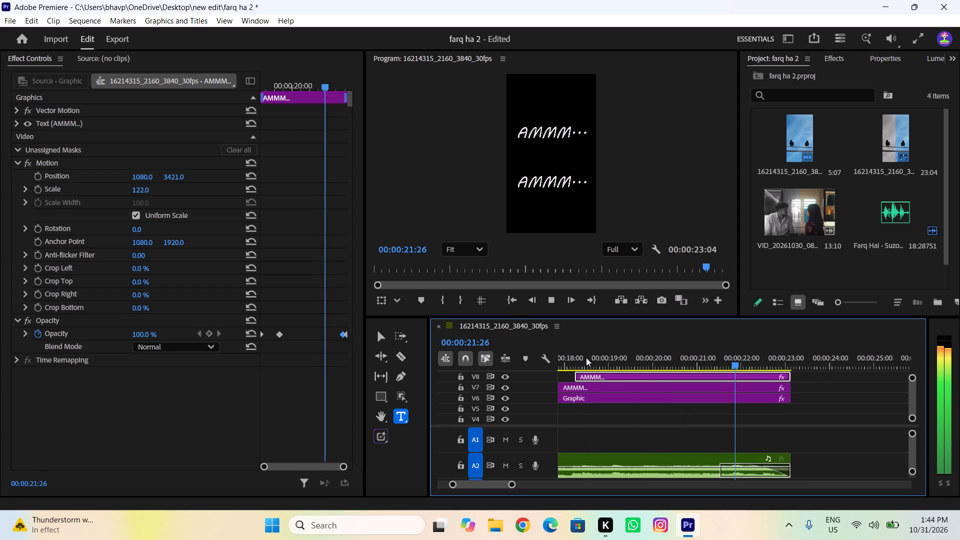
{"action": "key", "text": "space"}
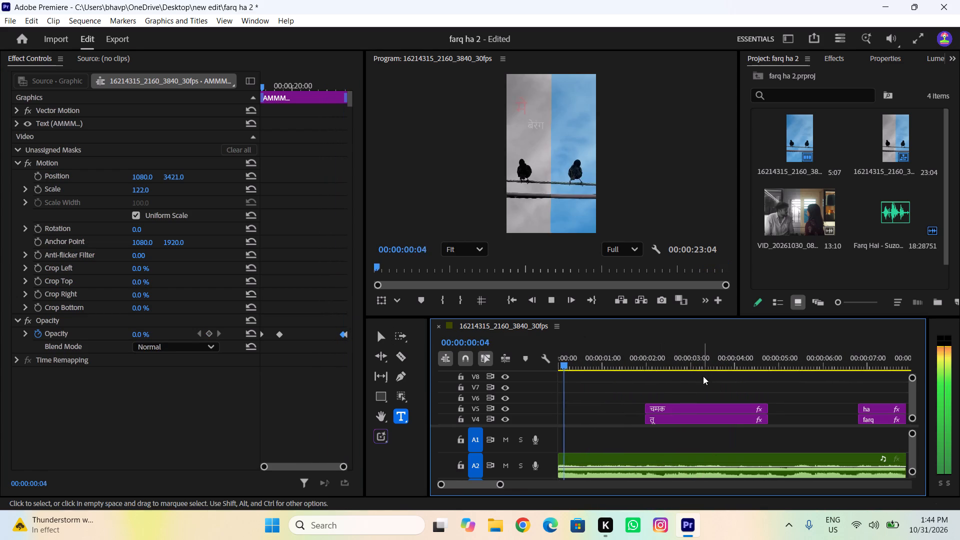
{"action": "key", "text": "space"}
Move the V8 title's 100% fade-out opacity keyframe to about 00:00:22:29, just before the final 0% keyframe.
{"action": "left_click_drag", "start_coordinate": [793, 350], "coordinate": [959, 384]}
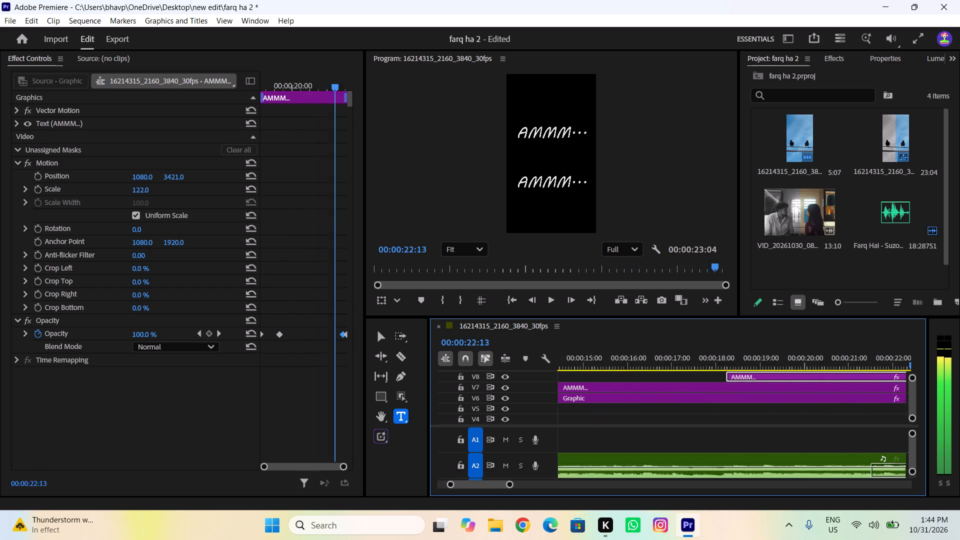
{"action": "left_click_drag", "start_coordinate": [959, 384], "coordinate": [656, 385]}
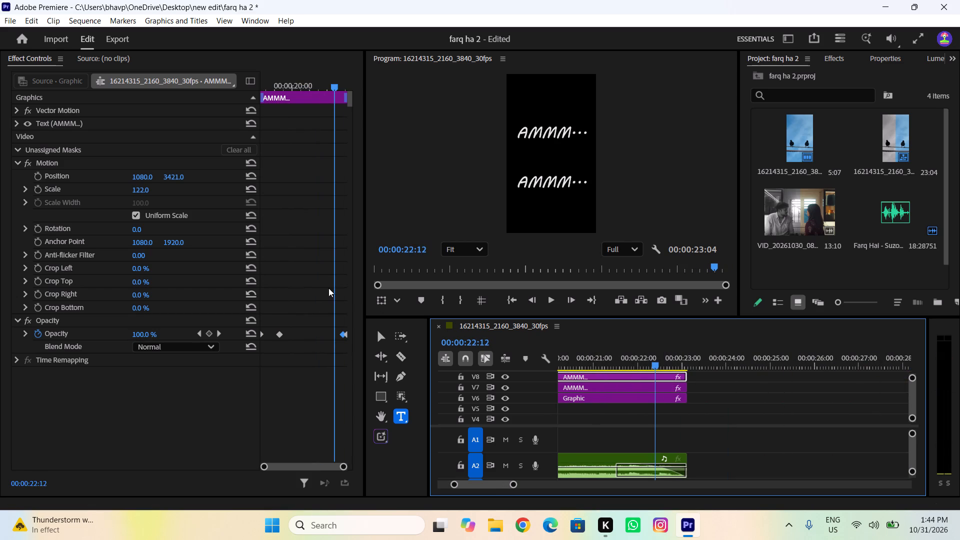
{"action": "left_click_drag", "start_coordinate": [345, 464], "coordinate": [332, 470]}
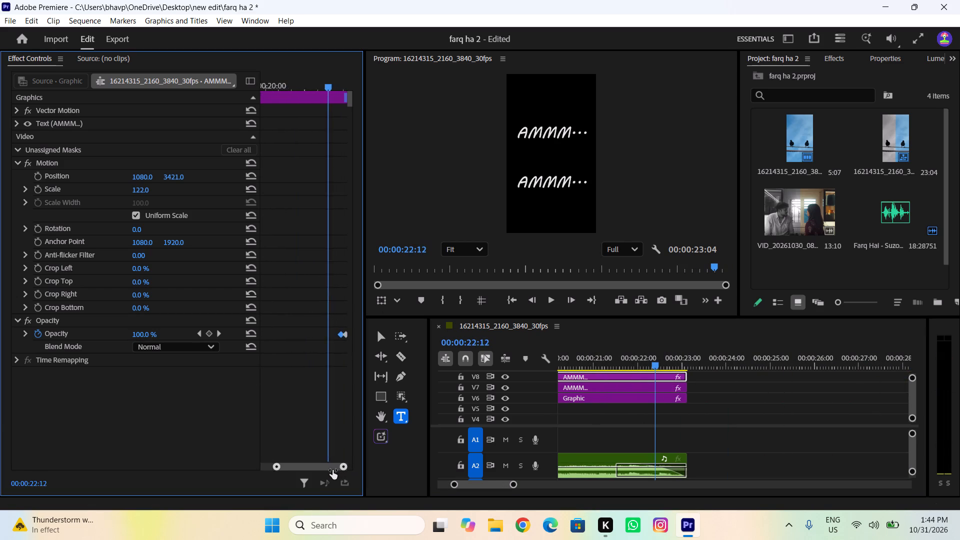
{"action": "left_click_drag", "start_coordinate": [332, 470], "coordinate": [308, 474]}
{"action": "left_click_drag", "start_coordinate": [292, 87], "coordinate": [410, 98]}
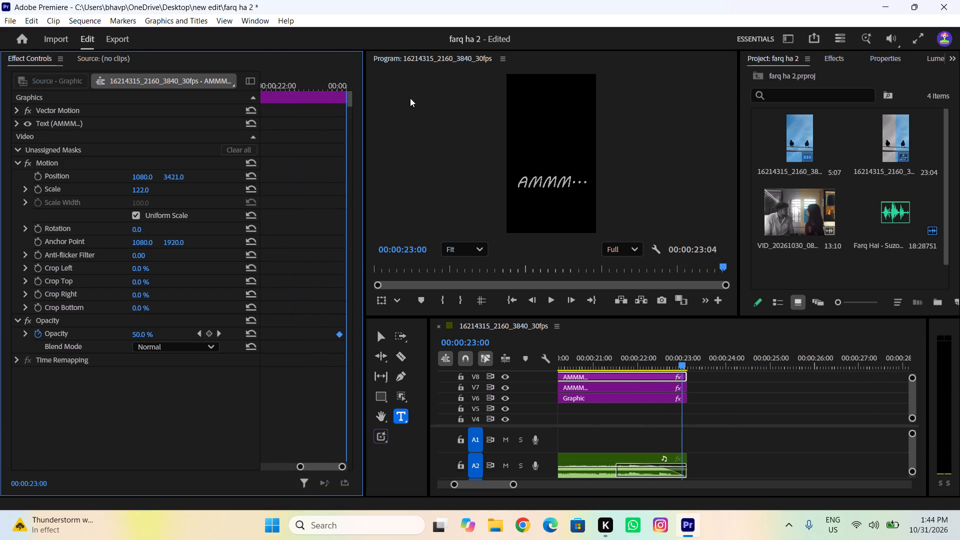
{"action": "left_click_drag", "start_coordinate": [410, 98], "coordinate": [411, 98]}
{"action": "left_click_drag", "start_coordinate": [326, 464], "coordinate": [341, 466]}
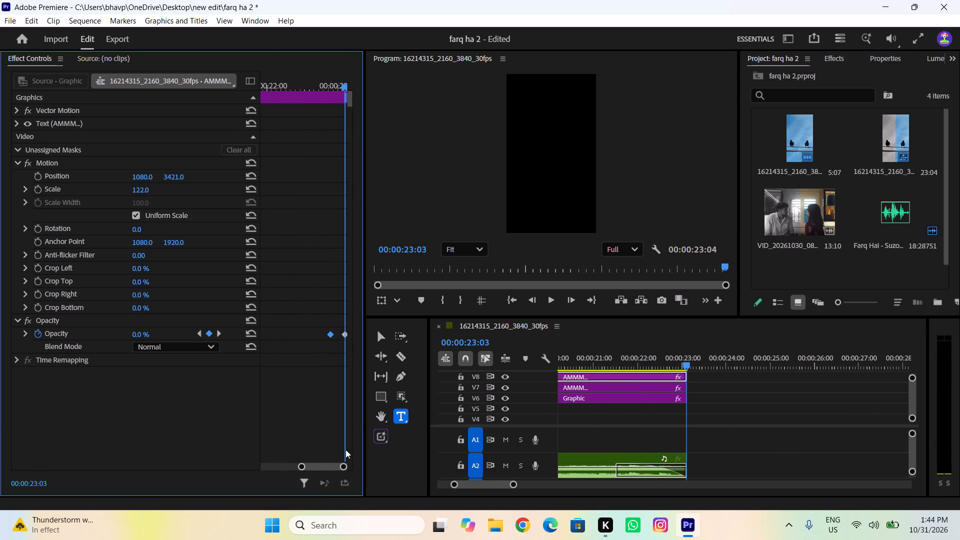
{"action": "left_click_drag", "start_coordinate": [332, 336], "coordinate": [337, 338]}
{"action": "left_click_drag", "start_coordinate": [337, 338], "coordinate": [335, 347]}
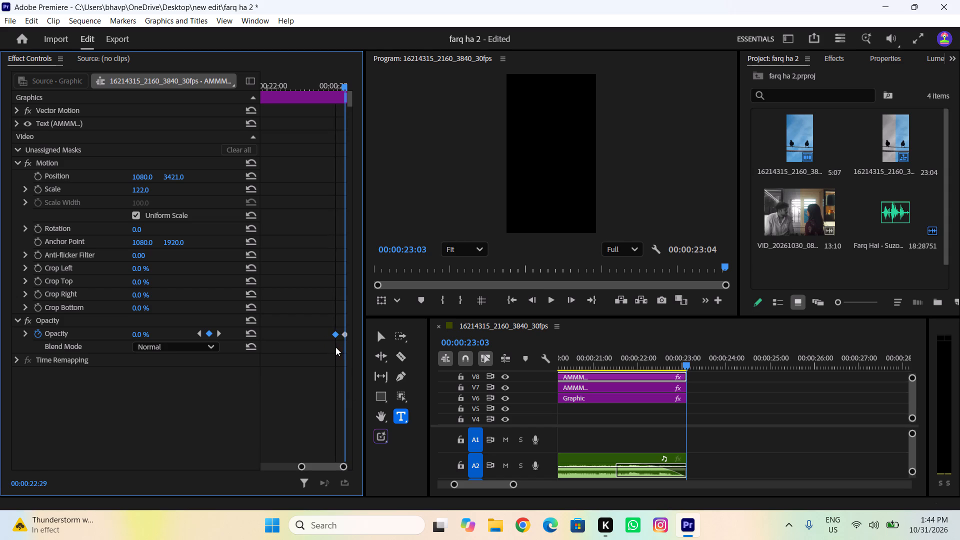
{"action": "left_click_drag", "start_coordinate": [335, 347], "coordinate": [334, 347]}
Play back the ending from 00:00:21:14 to check the timing of both AMMM… titles' fade-outs.
{"action": "left_click_drag", "start_coordinate": [667, 355], "coordinate": [615, 375]}
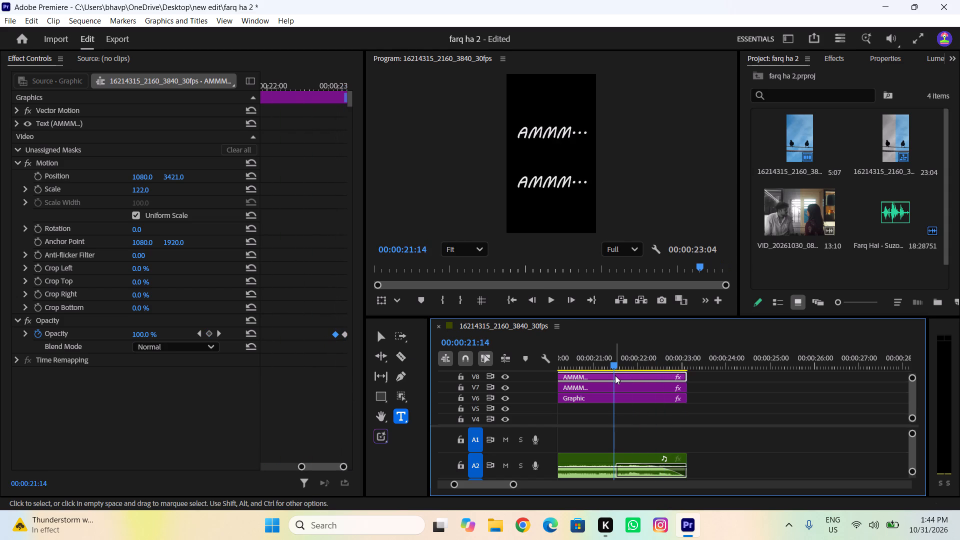
{"action": "key", "text": "space"}
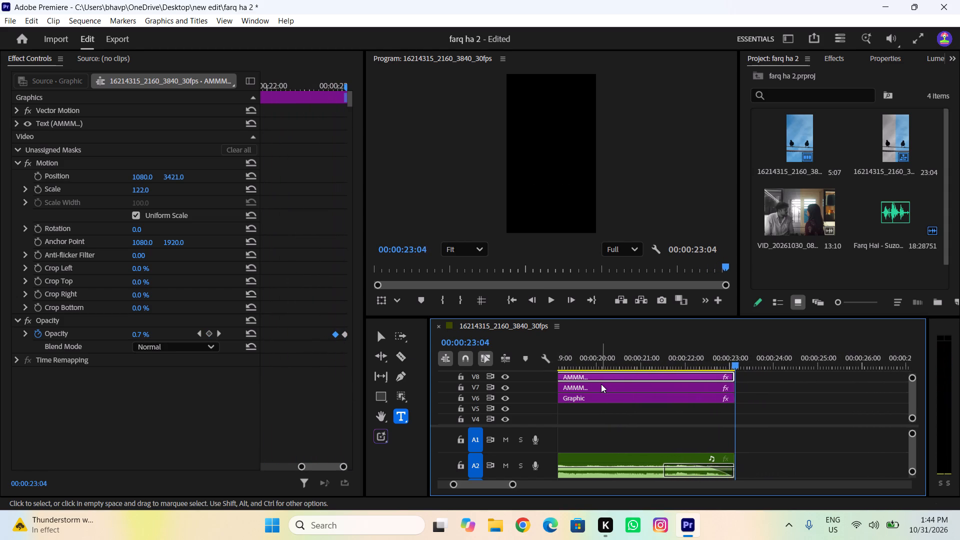
Dismiss the message notification and play back the video from 00:00:13:00 to check the closing AMMM… titles.
{"action": "key", "text": "space"}
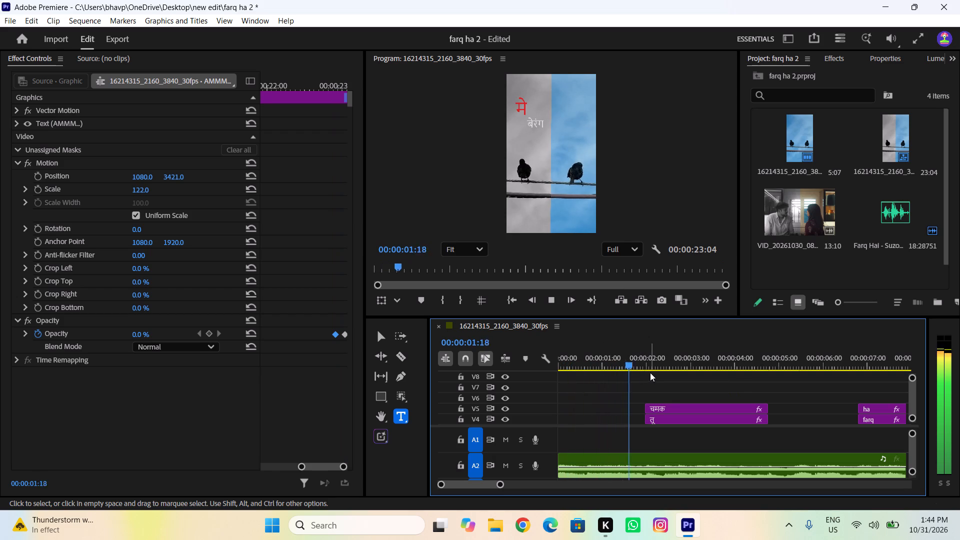
{"action": "left_click_drag", "start_coordinate": [695, 360], "coordinate": [872, 430]}
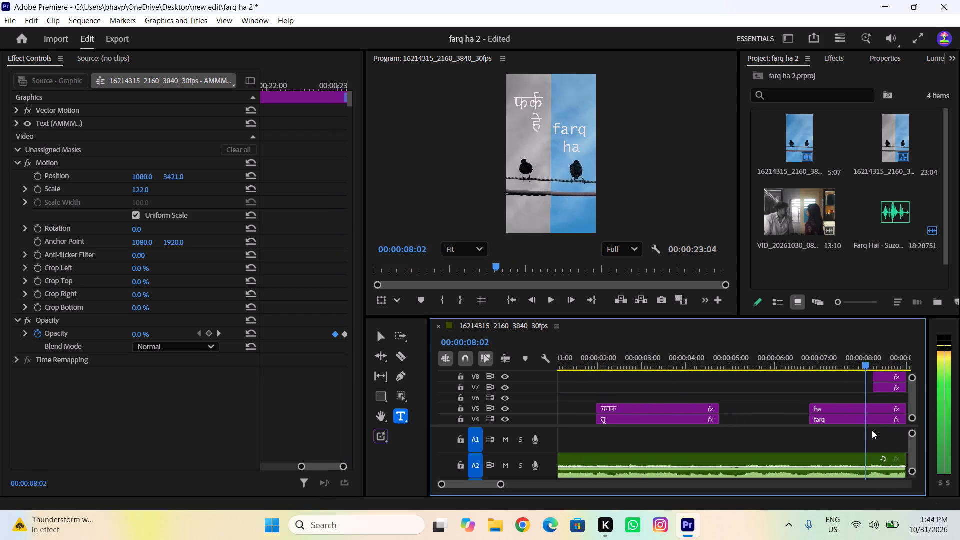
{"action": "left_click_drag", "start_coordinate": [872, 430], "coordinate": [759, 457]}
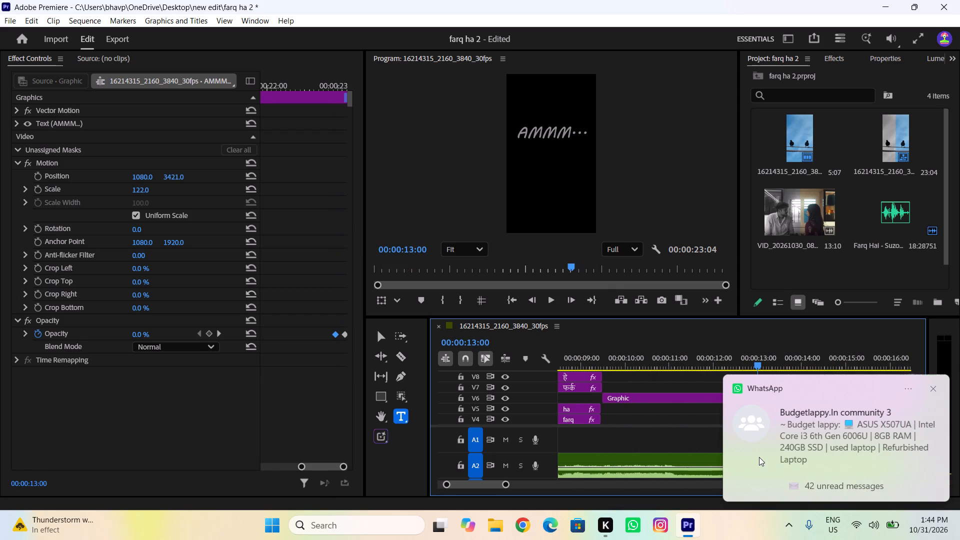
{"action": "left_click", "coordinate": [934, 382]}
{"action": "key", "text": "space"}
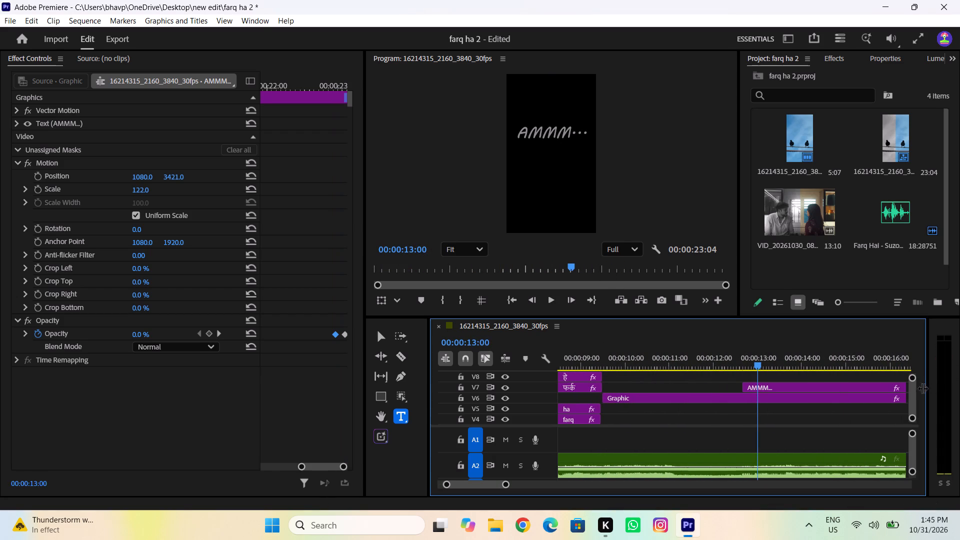
{"action": "key", "text": "space"}
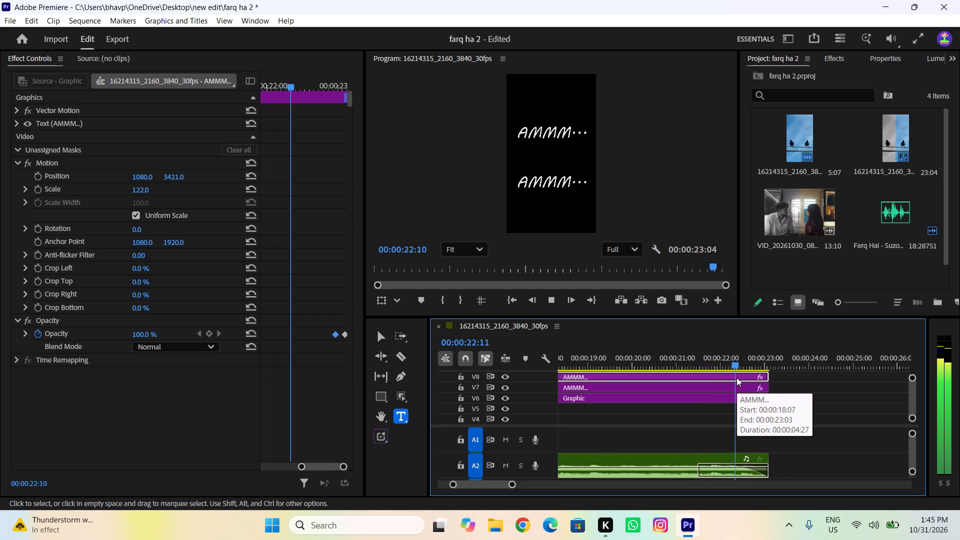
{"action": "key", "text": "space"}
{"action": "key", "text": "space"}
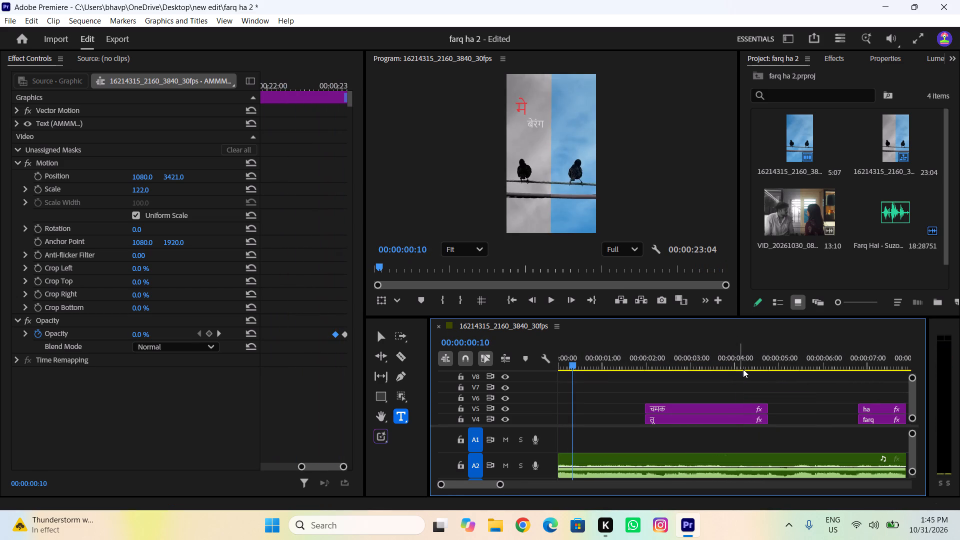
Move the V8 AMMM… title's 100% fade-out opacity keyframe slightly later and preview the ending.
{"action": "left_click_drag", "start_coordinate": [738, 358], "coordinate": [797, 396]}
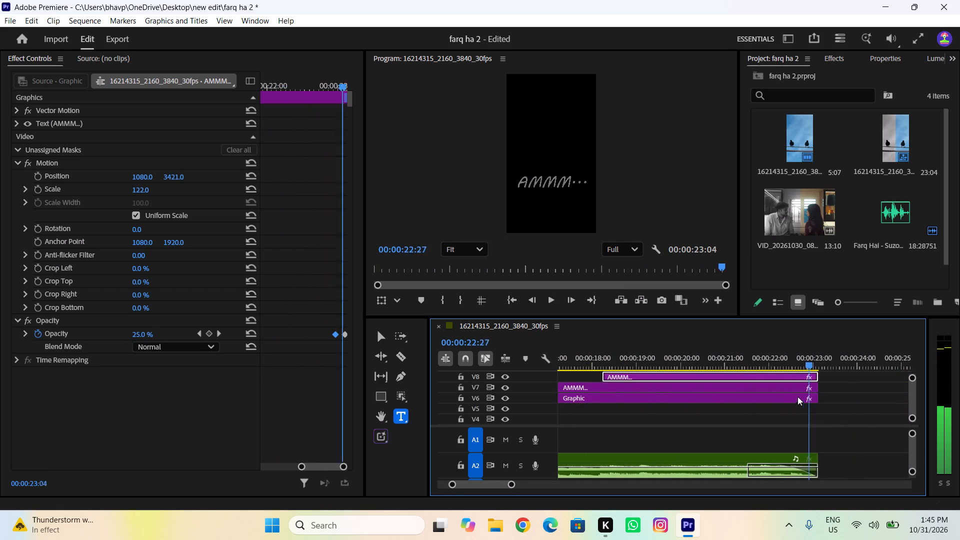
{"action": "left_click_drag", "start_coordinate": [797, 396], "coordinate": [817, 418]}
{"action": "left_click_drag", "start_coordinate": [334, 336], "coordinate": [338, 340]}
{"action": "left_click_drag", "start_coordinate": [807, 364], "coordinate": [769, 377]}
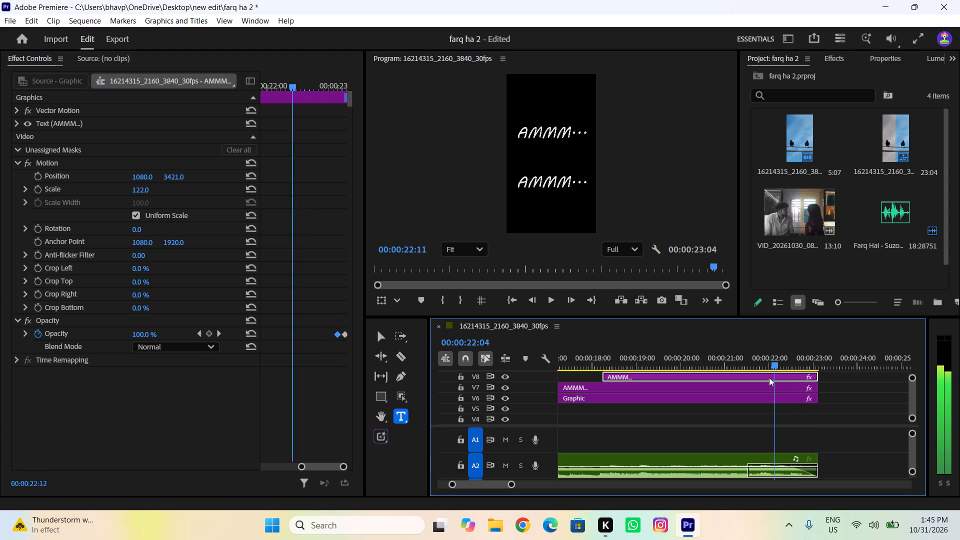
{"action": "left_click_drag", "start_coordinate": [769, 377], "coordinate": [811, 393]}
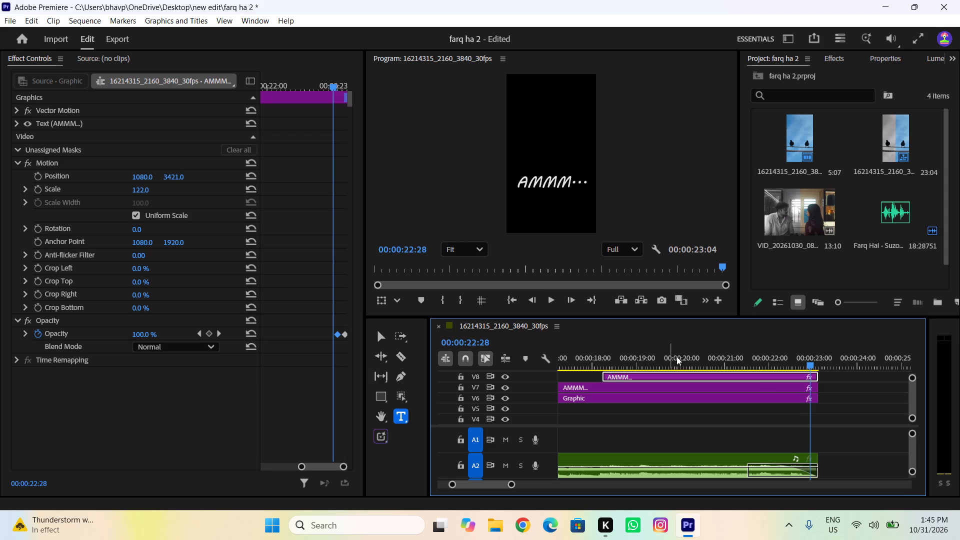
Delete both fade-out opacity keyframes of the V8 AMMM… title.
{"action": "left_click_drag", "start_coordinate": [314, 320], "coordinate": [358, 347]}
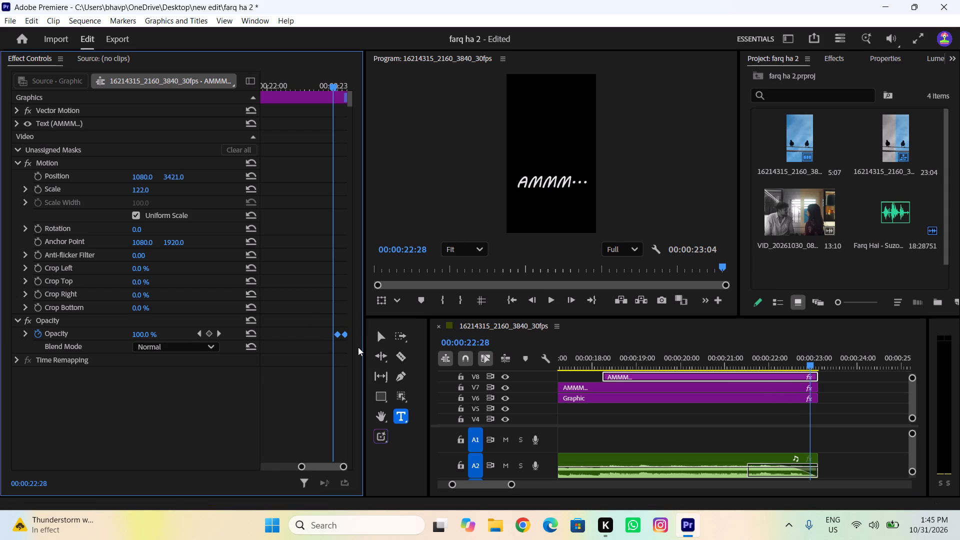
{"action": "key", "text": "Delete"}
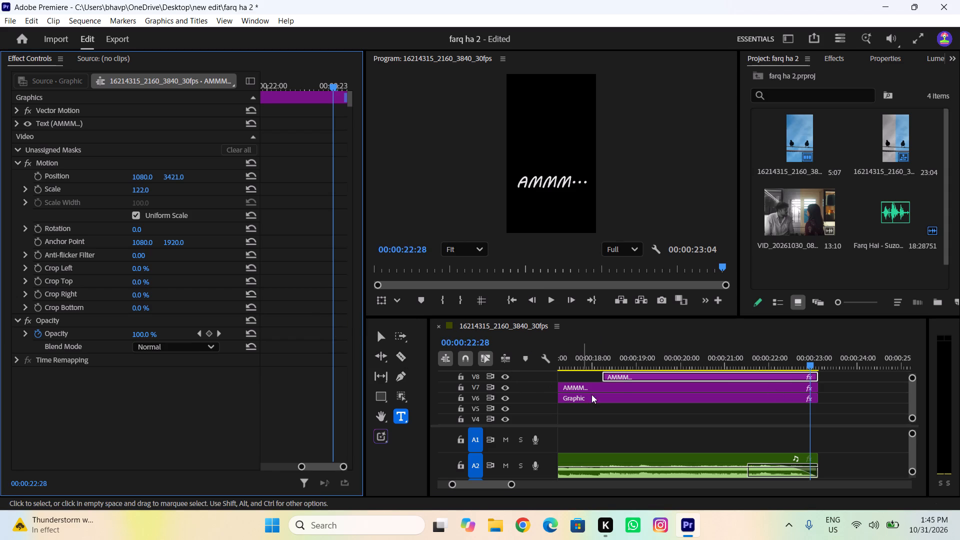
Examine the V7 AMMM… title's fade-out frame by frame, going back to its 100% opacity keyframe.
{"action": "left_click", "coordinate": [625, 389]}
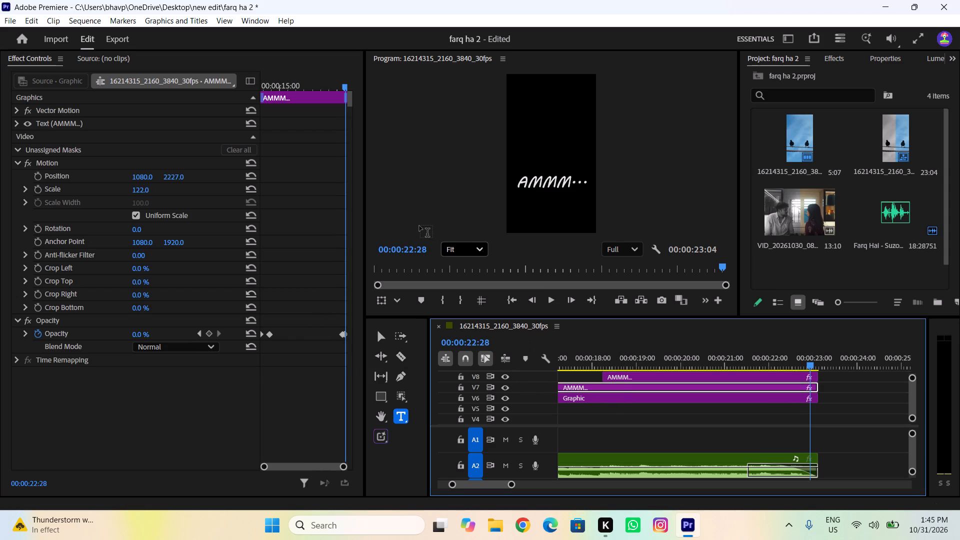
{"action": "key", "text": "Left"}
{"action": "key", "text": "Left"}
{"action": "key", "text": "Left"}
{"action": "key", "text": "Left"}
{"action": "key", "text": "Left"}
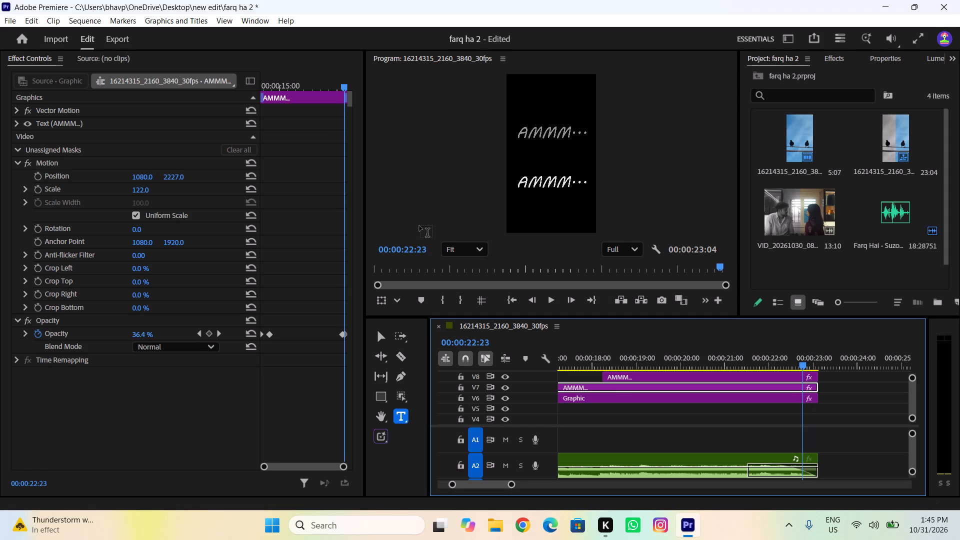
{"action": "key", "text": "Left"}
{"action": "key", "text": "Left"}
{"action": "key", "text": "Left"}
{"action": "key", "text": "Left"}
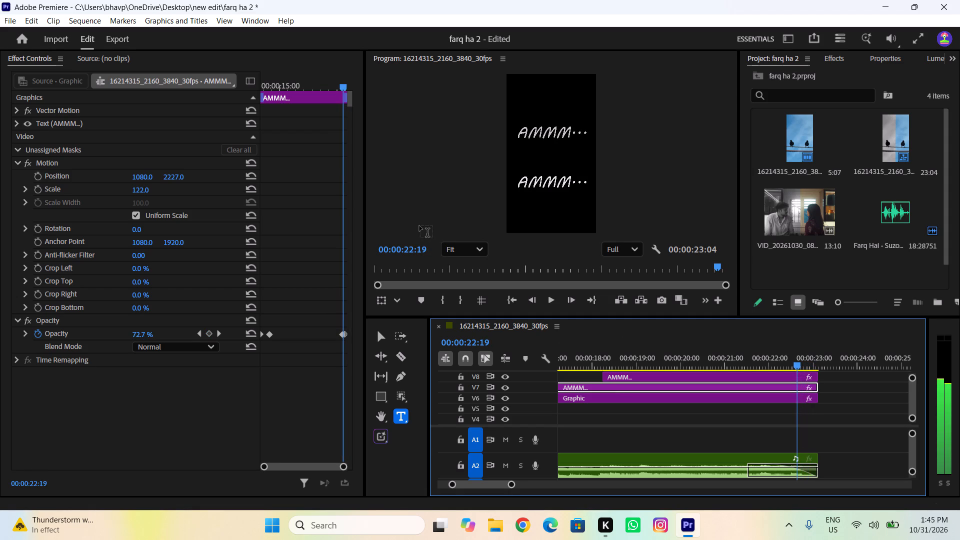
{"action": "key", "text": "Left"}
{"action": "key", "text": "Left"}
{"action": "key", "text": "Left"}
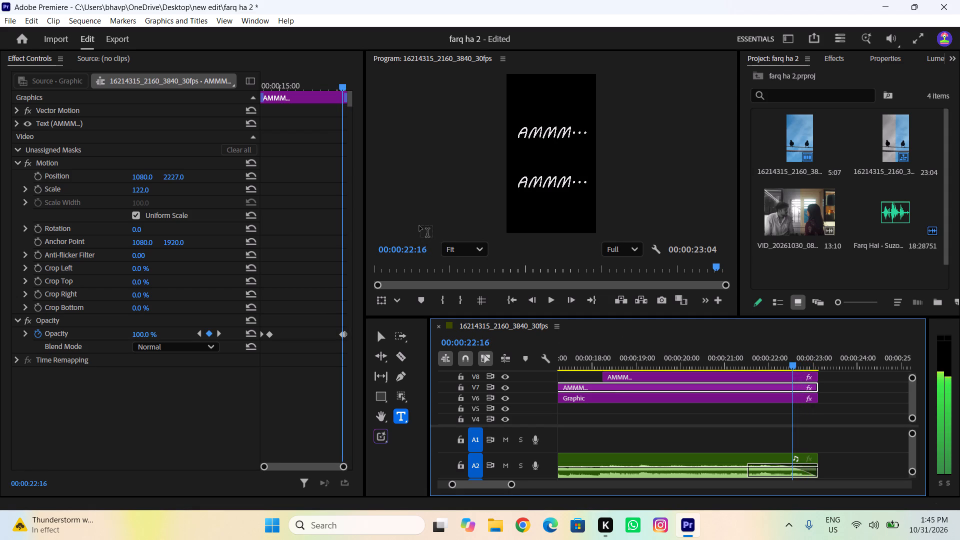
Add a 0% opacity keyframe to the V8 AMMM… title at 00:00:23:03.
{"action": "left_click", "coordinate": [744, 377]}
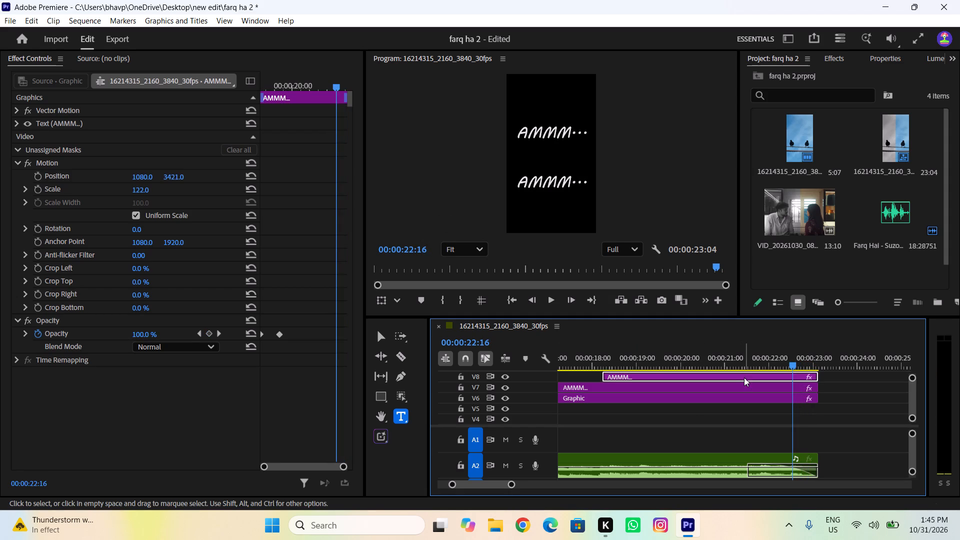
{"action": "left_click_drag", "start_coordinate": [335, 85], "coordinate": [363, 94]}
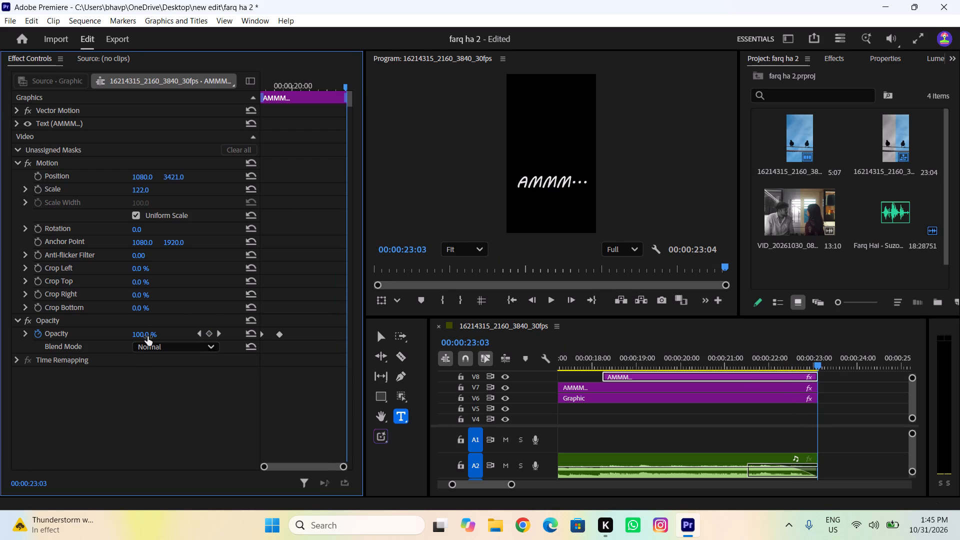
{"action": "left_click_drag", "start_coordinate": [143, 330], "coordinate": [99, 326]}
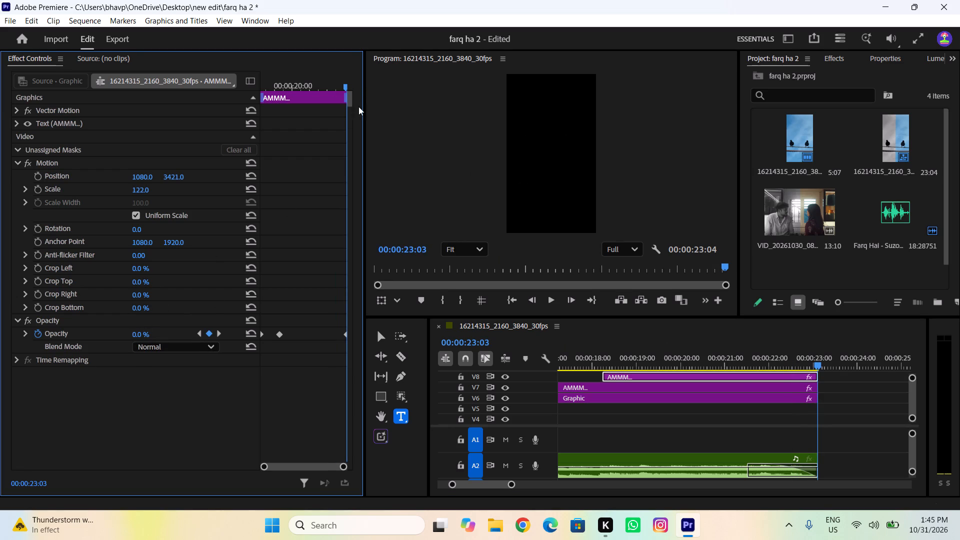
Add a 100% opacity keyframe to the V8 AMMM… title at 00:00:22:20 to start its fade-out.
{"action": "key", "text": "Left"}
{"action": "key", "text": "Left"}
{"action": "key", "text": "Left"}
{"action": "key", "text": "Left"}
{"action": "key", "text": "Left"}
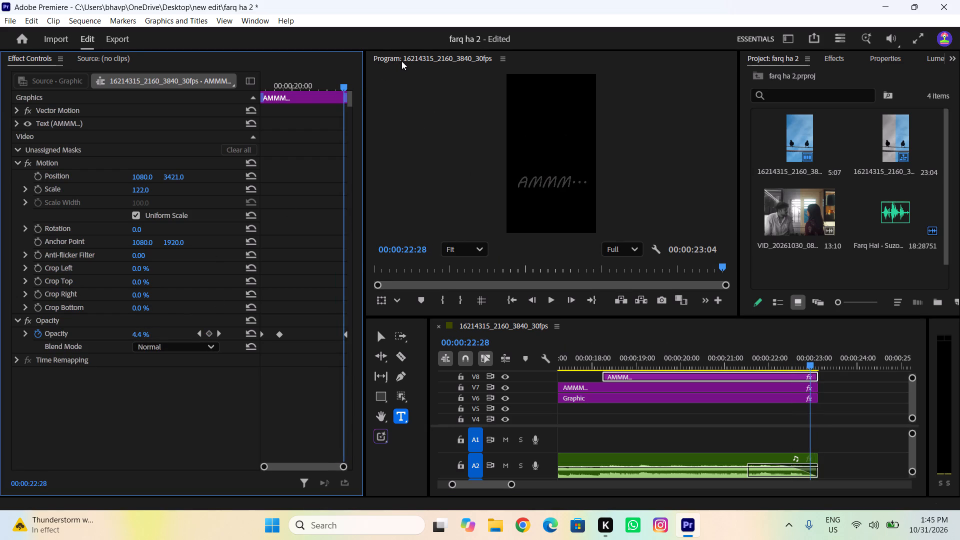
{"action": "key", "text": "Left"}
{"action": "key", "text": "Left"}
{"action": "key", "text": "Left"}
{"action": "key", "text": "Left"}
{"action": "key", "text": "Left"}
{"action": "key", "text": "Left"}
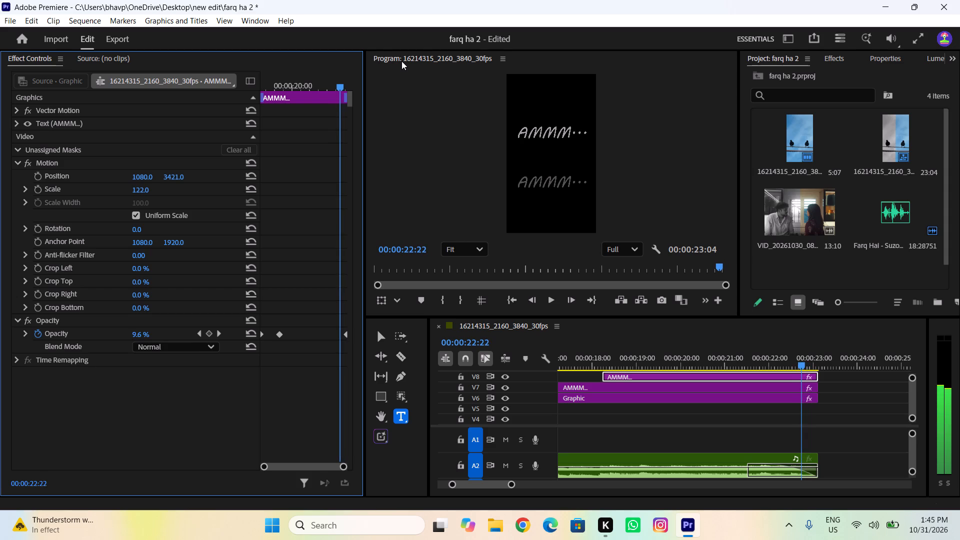
{"action": "key", "text": "Left"}
{"action": "key", "text": "Left"}
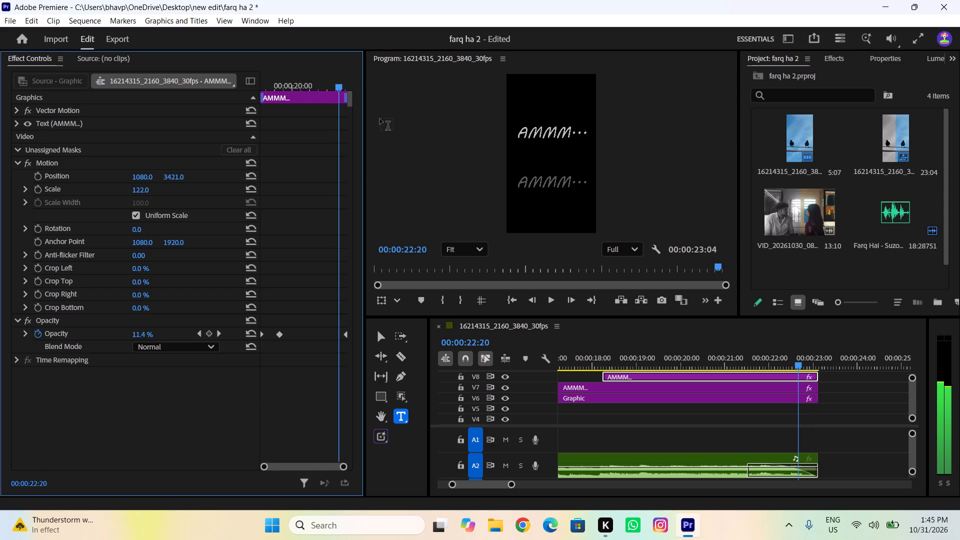
{"action": "left_click_drag", "start_coordinate": [138, 334], "coordinate": [728, 433]}
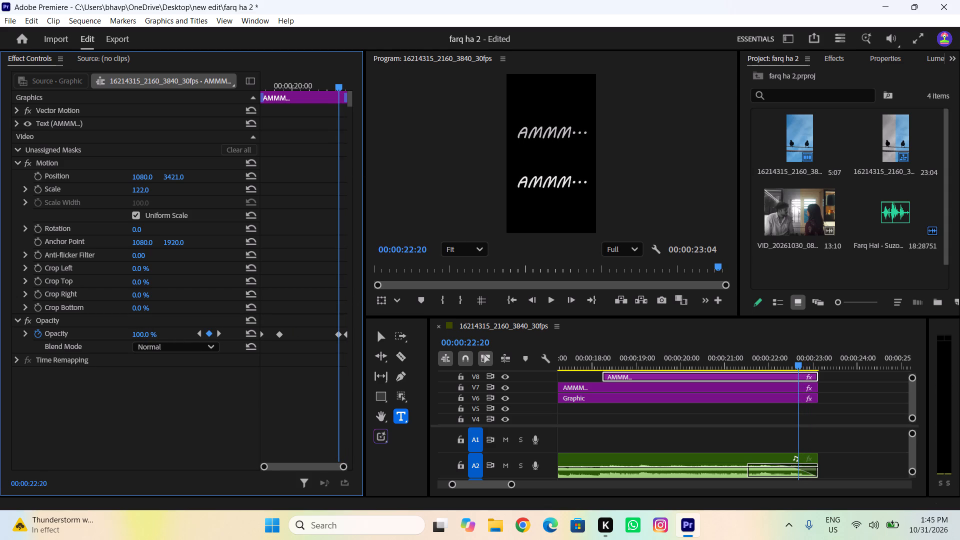
{"action": "left_click_drag", "start_coordinate": [728, 433], "coordinate": [760, 435]}
Play back the ending and move the V8 title's 100% fade-out opacity keyframe to about 00:00:22:23.
{"action": "left_click_drag", "start_coordinate": [789, 366], "coordinate": [737, 372]}
{"action": "key", "text": "space"}
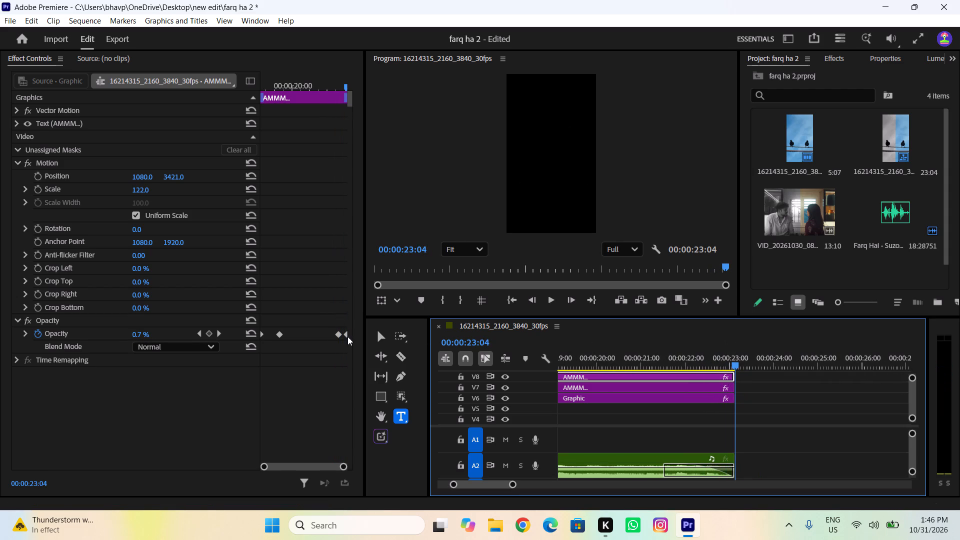
{"action": "left_click_drag", "start_coordinate": [337, 334], "coordinate": [341, 338]}
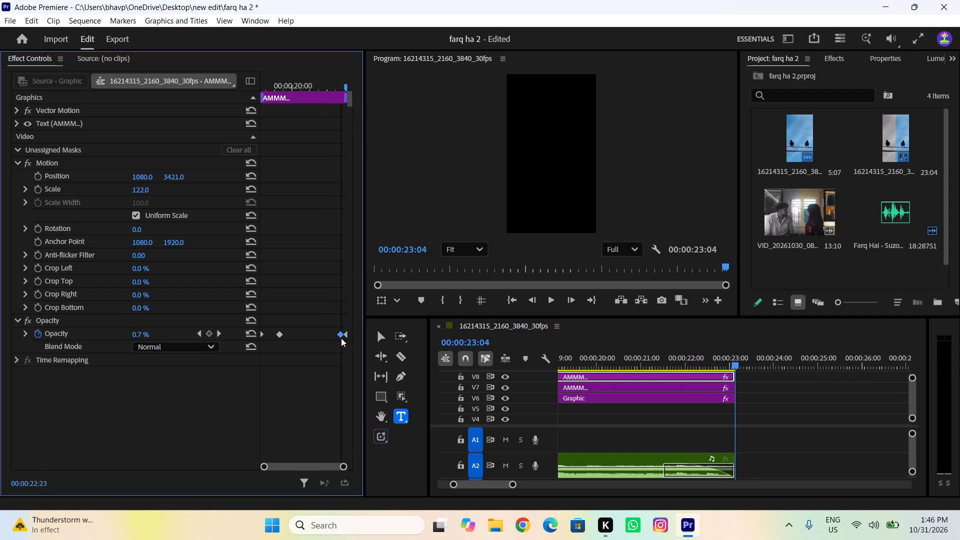
{"action": "left_click_drag", "start_coordinate": [341, 338], "coordinate": [341, 338]}
Play back the ending, and skim the video from its start through the lyric titles to the first AMMM… title.
{"action": "left_click_drag", "start_coordinate": [694, 367], "coordinate": [676, 373]}
{"action": "key", "text": "space"}
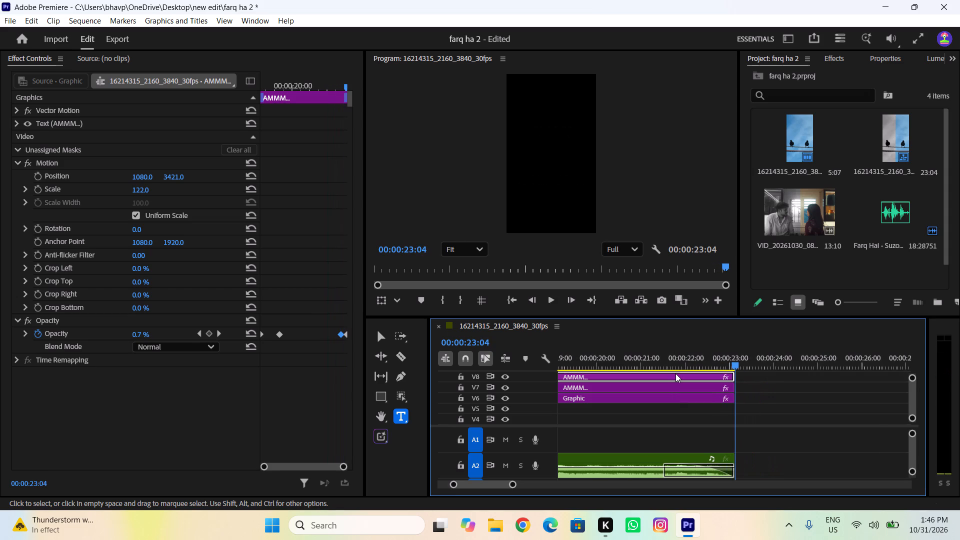
{"action": "key", "text": "space"}
{"action": "key", "text": "space"}
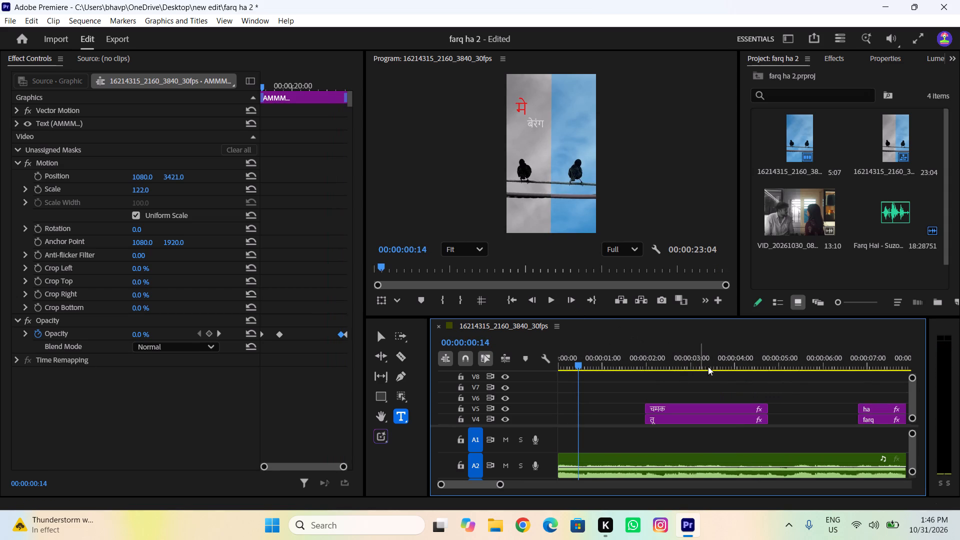
{"action": "key", "text": "space"}
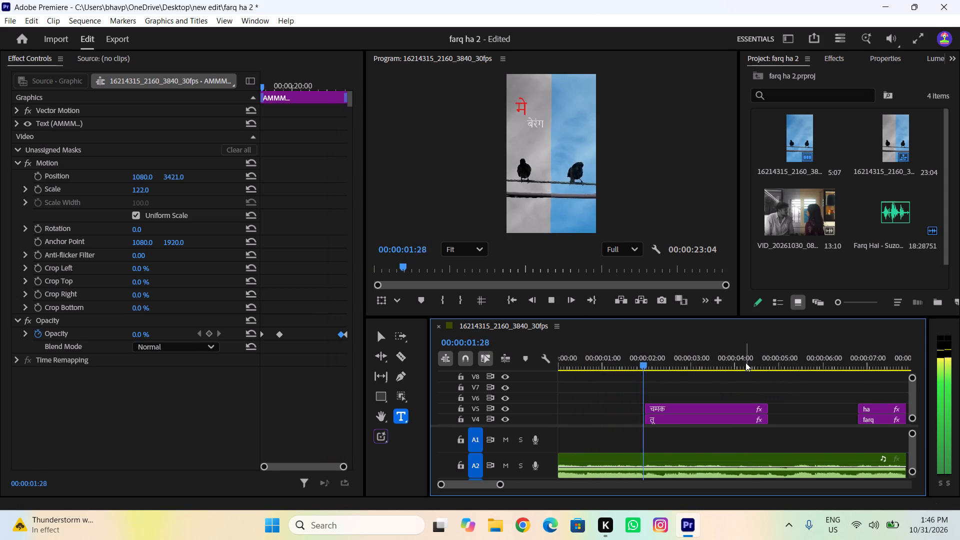
{"action": "scroll", "coordinate": [791, 393], "scroll_direction": "up", "scroll_amount": 3}
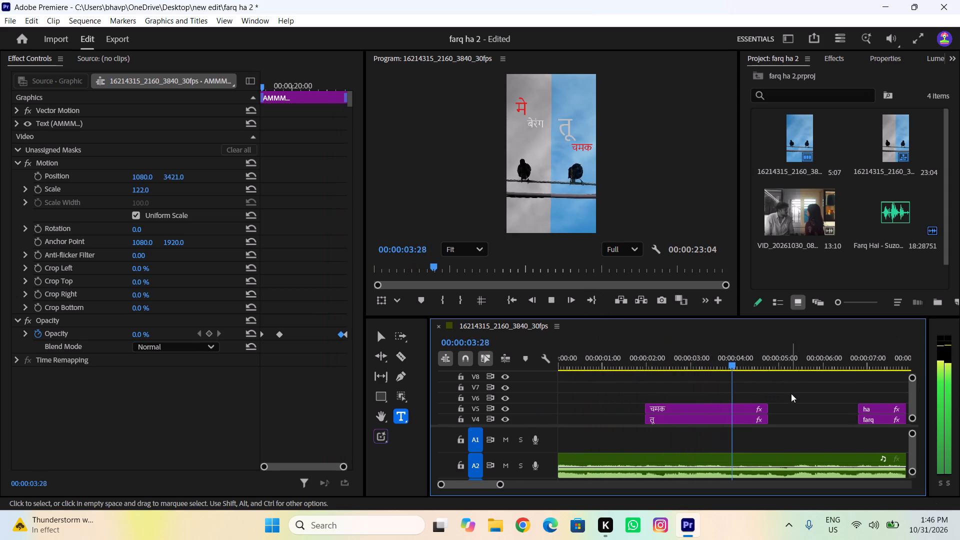
{"action": "scroll", "coordinate": [791, 393], "scroll_direction": "up", "scroll_amount": 4}
{"action": "scroll", "coordinate": [790, 394], "scroll_direction": "down", "scroll_amount": 14}
{"action": "scroll", "coordinate": [790, 394], "scroll_direction": "down", "scroll_amount": 7}
{"action": "left_click_drag", "start_coordinate": [786, 359], "coordinate": [814, 364]}
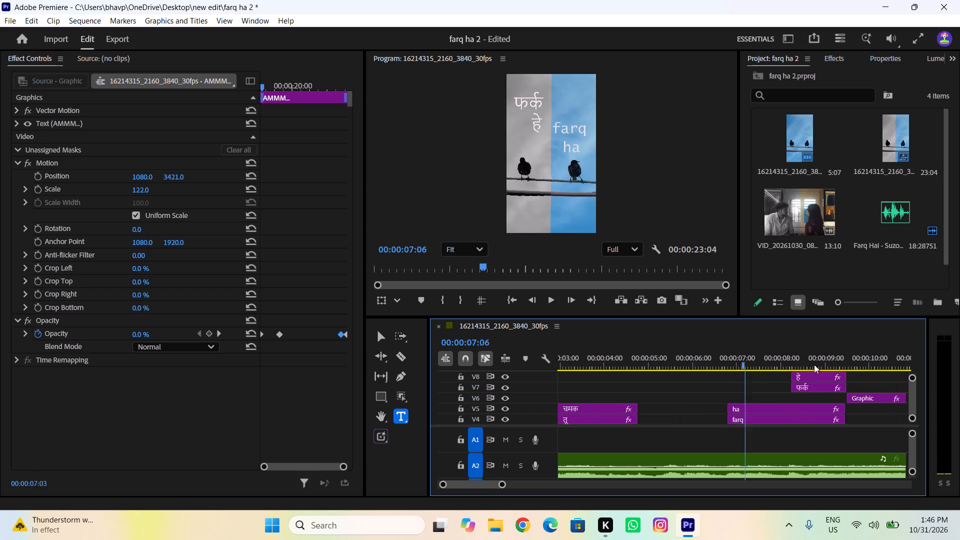
{"action": "left_click_drag", "start_coordinate": [814, 364], "coordinate": [892, 391]}
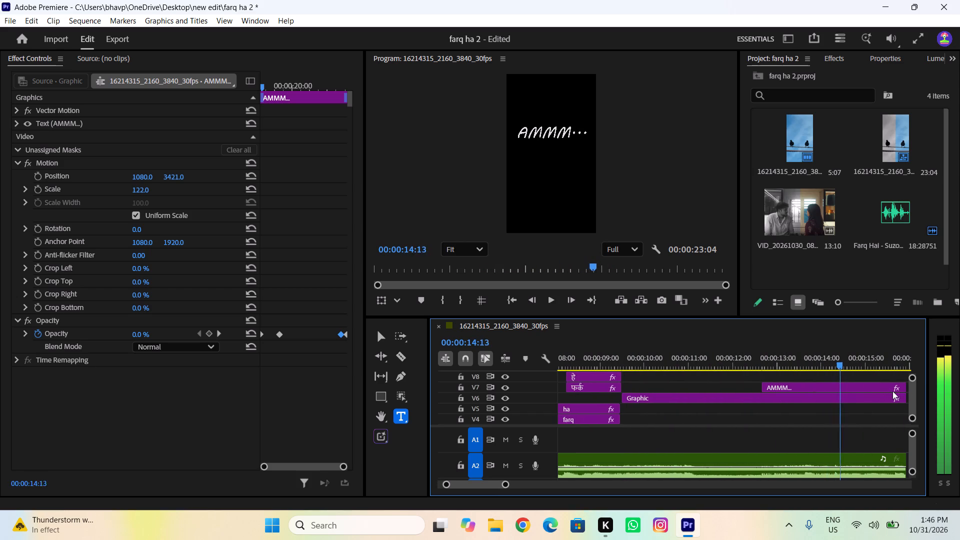
{"action": "left_click_drag", "start_coordinate": [892, 391], "coordinate": [900, 390]}
{"action": "scroll", "coordinate": [846, 385], "scroll_direction": "down", "scroll_amount": 6}
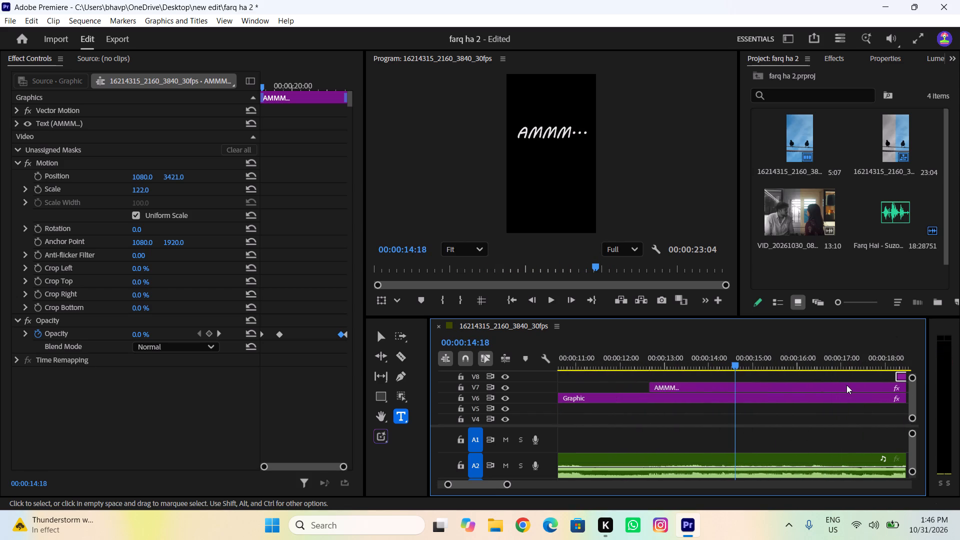
{"action": "scroll", "coordinate": [846, 385], "scroll_direction": "down", "scroll_amount": 6}
Compare the opacity keyframes of the V7 and V8 AMMM… titles and play back the ending from about 00:00:16:20.
{"action": "left_click", "coordinate": [846, 378]}
{"action": "left_click", "coordinate": [841, 384]}
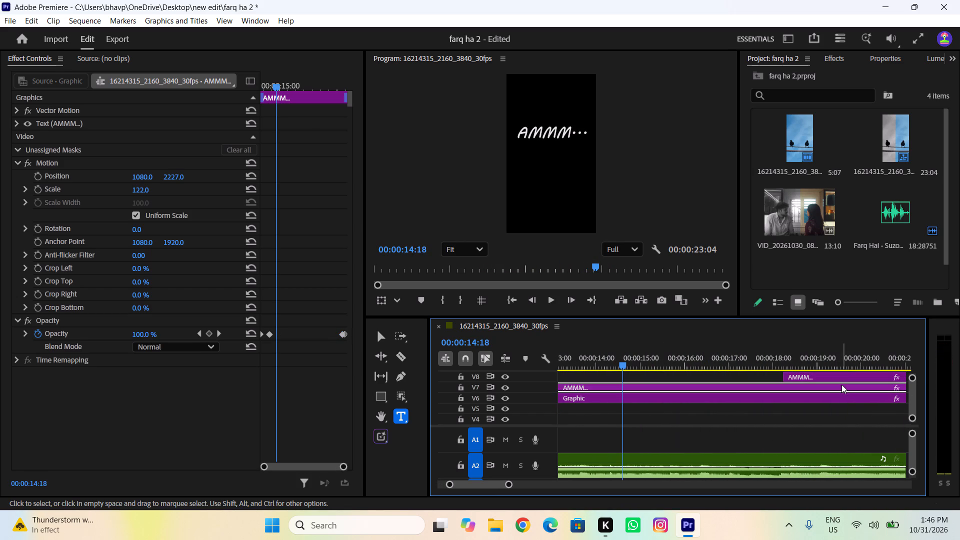
{"action": "left_click", "coordinate": [846, 375]}
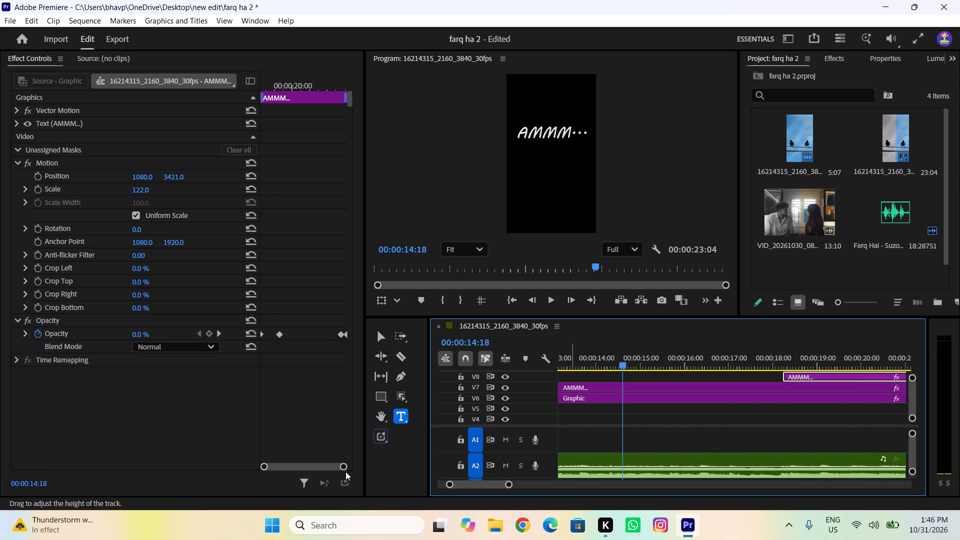
{"action": "left_click", "coordinate": [344, 471]}
{"action": "left_click_drag", "start_coordinate": [344, 466], "coordinate": [363, 466]}
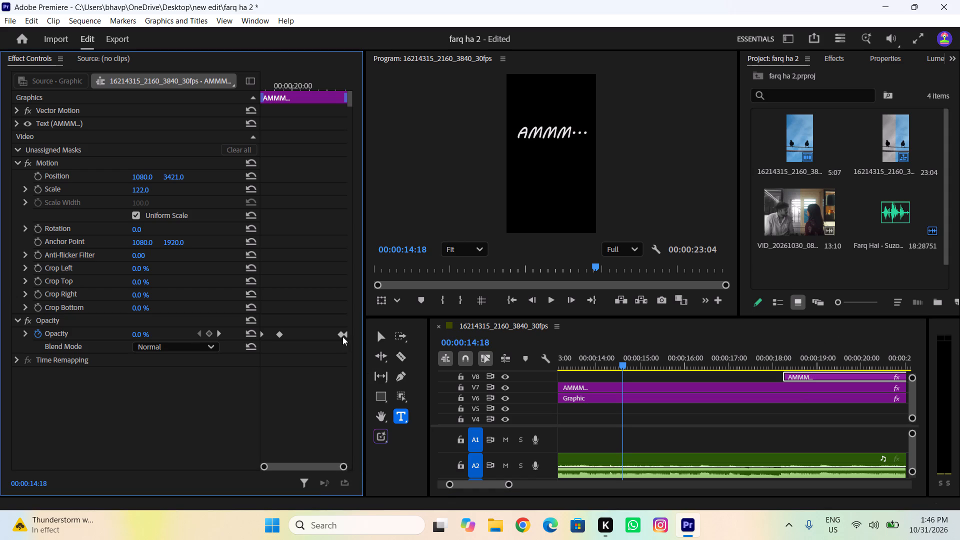
{"action": "left_click", "coordinate": [341, 334]}
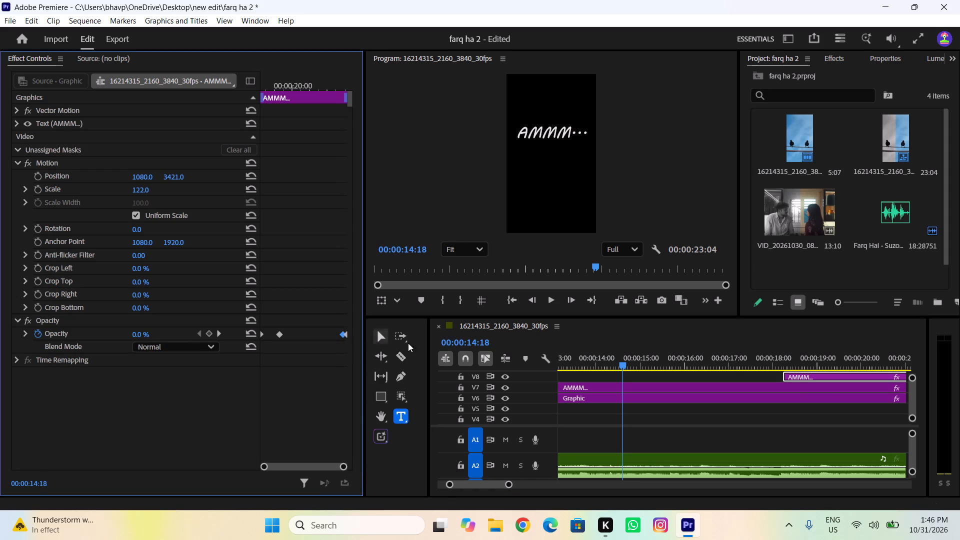
{"action": "left_click_drag", "start_coordinate": [812, 360], "coordinate": [715, 370]}
{"action": "key", "text": "space"}
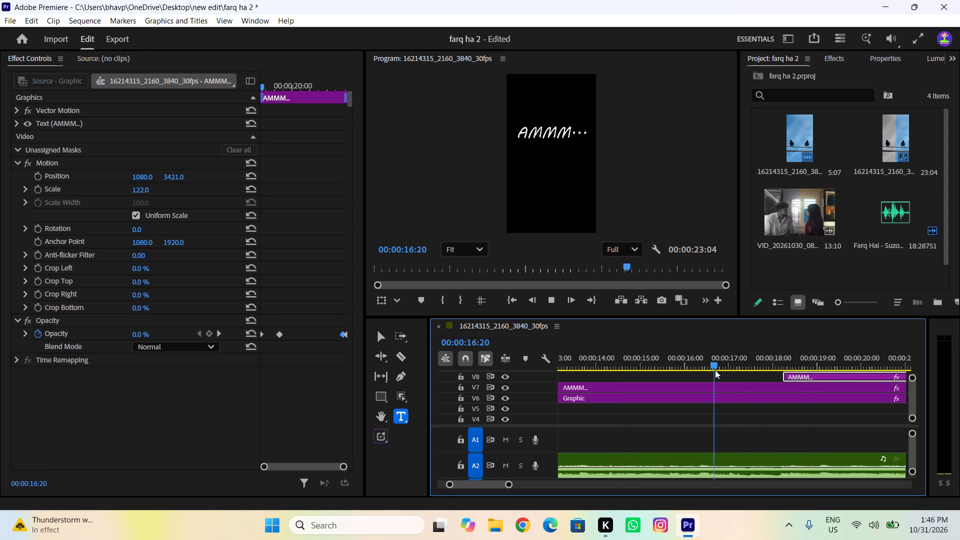
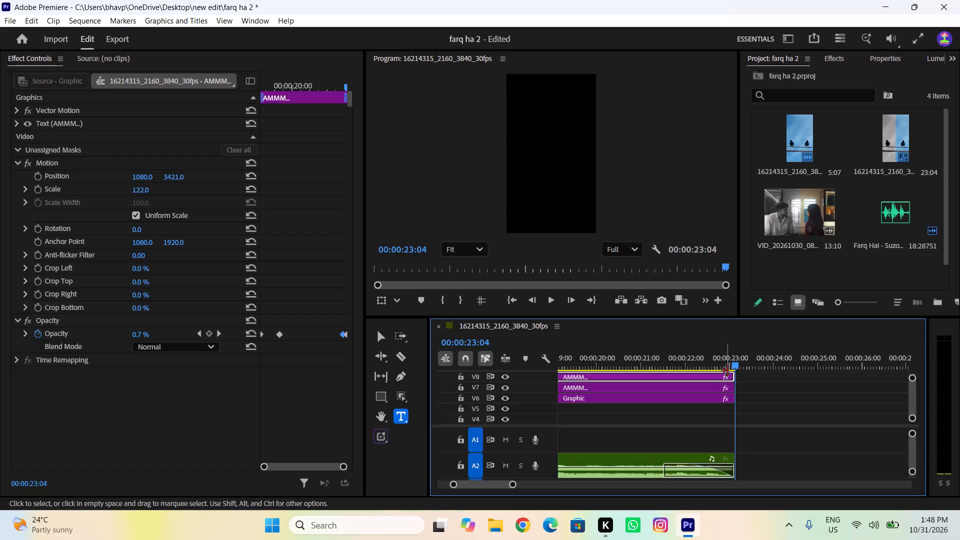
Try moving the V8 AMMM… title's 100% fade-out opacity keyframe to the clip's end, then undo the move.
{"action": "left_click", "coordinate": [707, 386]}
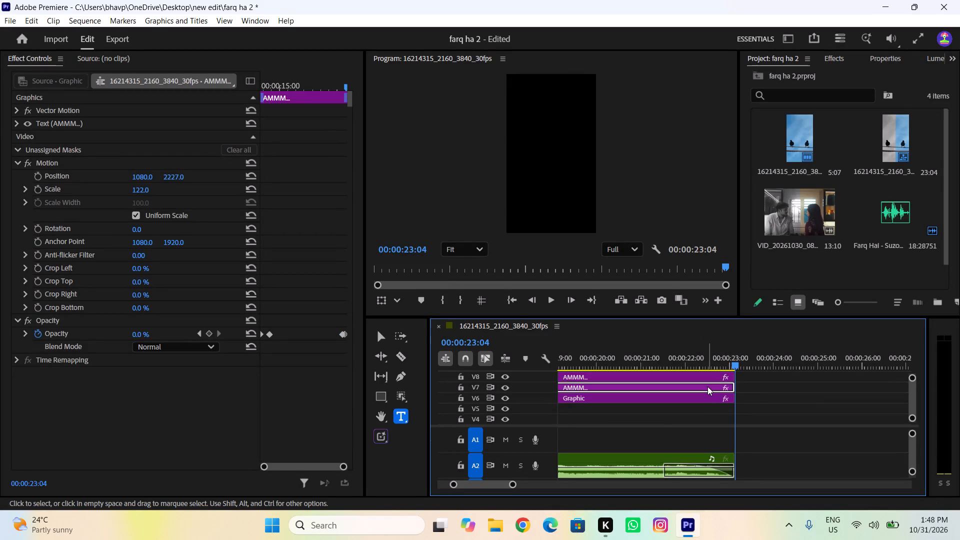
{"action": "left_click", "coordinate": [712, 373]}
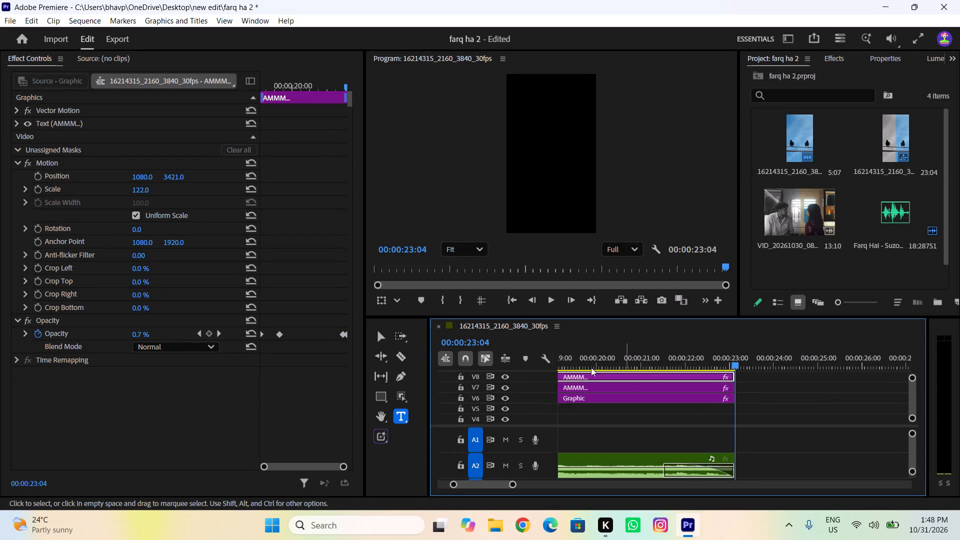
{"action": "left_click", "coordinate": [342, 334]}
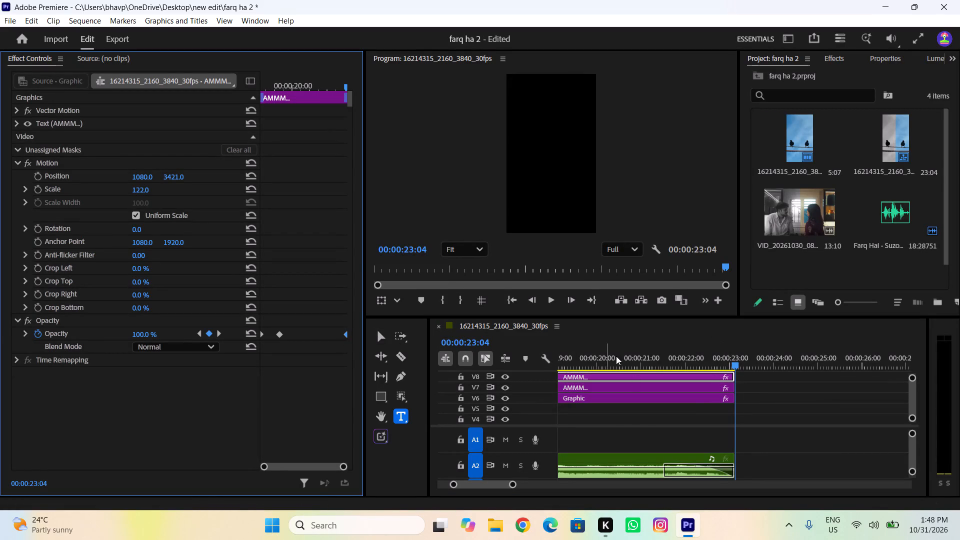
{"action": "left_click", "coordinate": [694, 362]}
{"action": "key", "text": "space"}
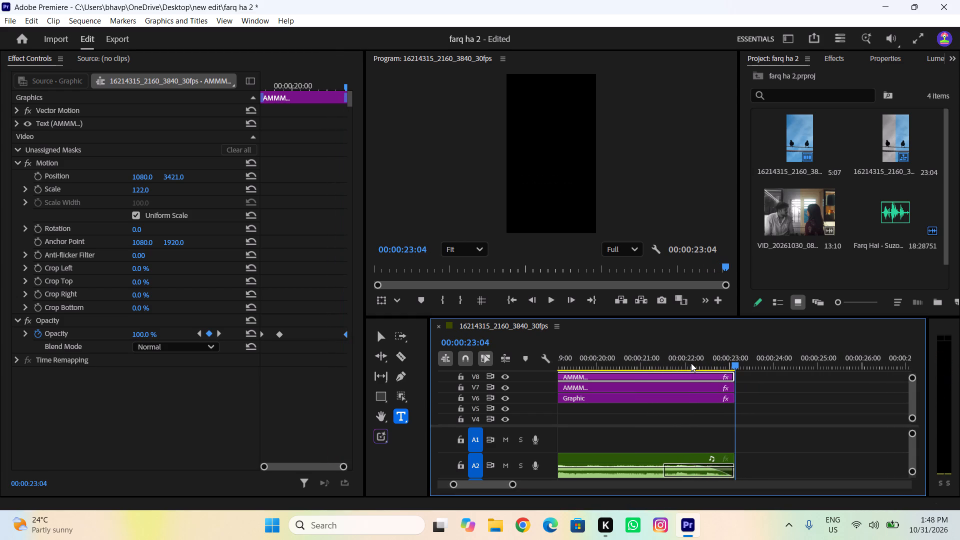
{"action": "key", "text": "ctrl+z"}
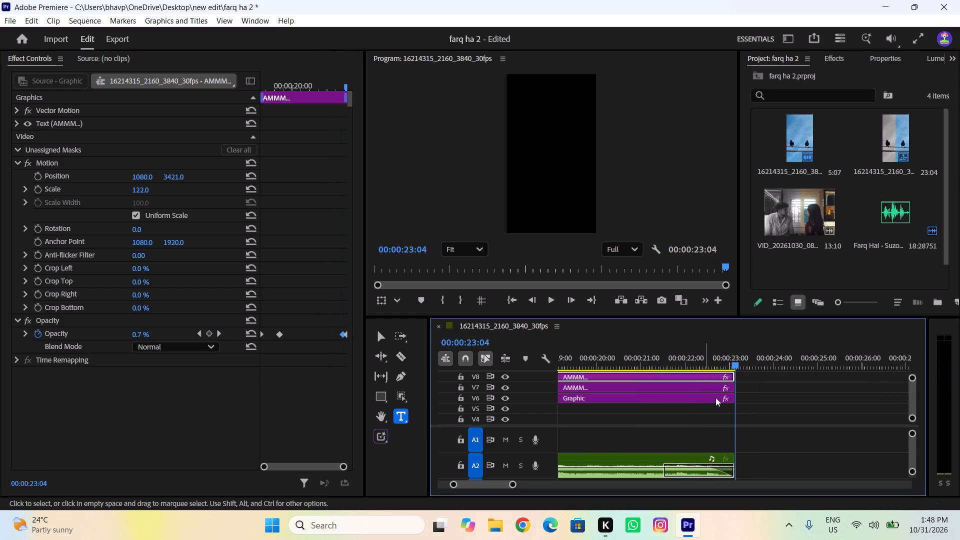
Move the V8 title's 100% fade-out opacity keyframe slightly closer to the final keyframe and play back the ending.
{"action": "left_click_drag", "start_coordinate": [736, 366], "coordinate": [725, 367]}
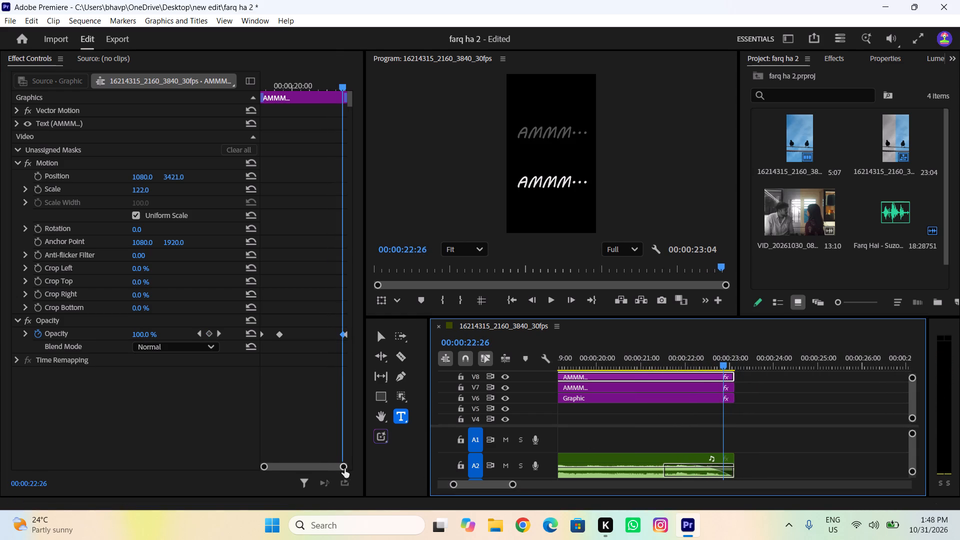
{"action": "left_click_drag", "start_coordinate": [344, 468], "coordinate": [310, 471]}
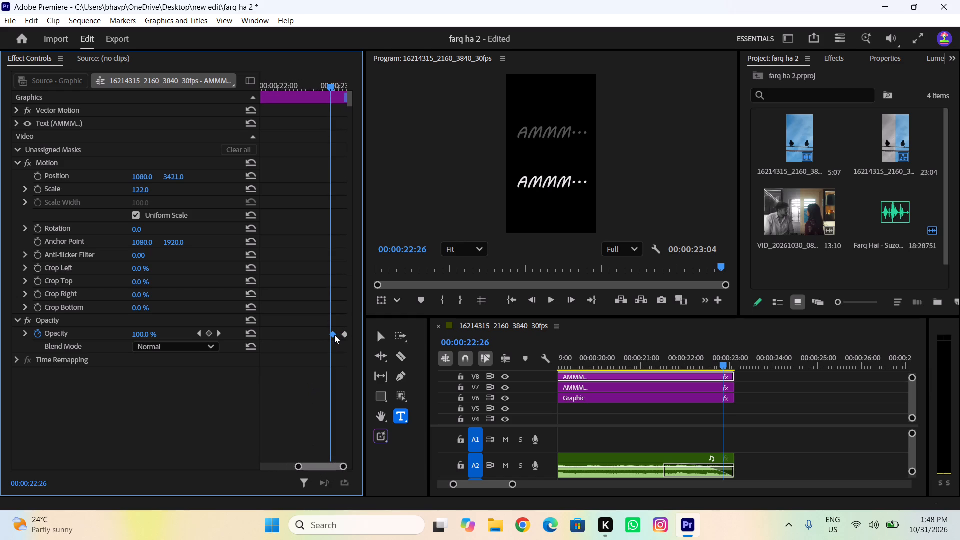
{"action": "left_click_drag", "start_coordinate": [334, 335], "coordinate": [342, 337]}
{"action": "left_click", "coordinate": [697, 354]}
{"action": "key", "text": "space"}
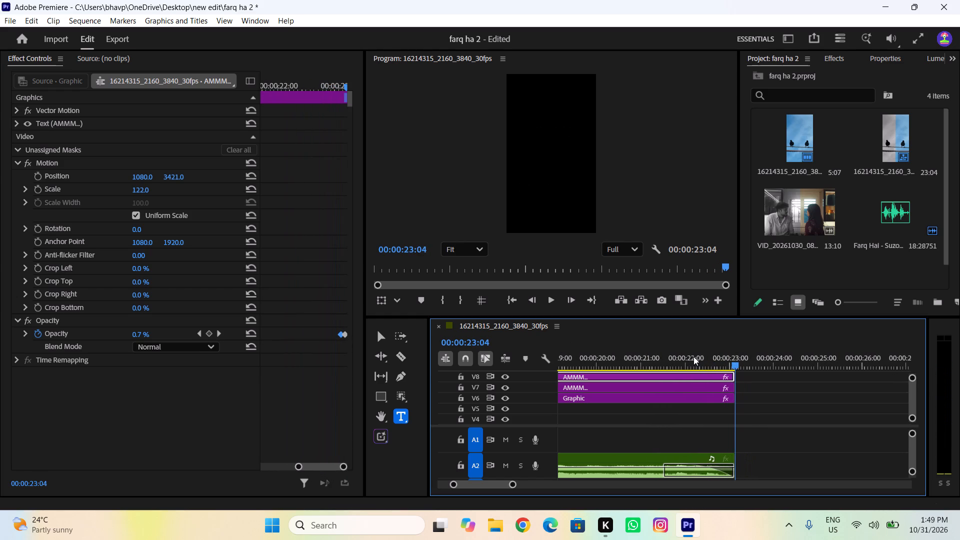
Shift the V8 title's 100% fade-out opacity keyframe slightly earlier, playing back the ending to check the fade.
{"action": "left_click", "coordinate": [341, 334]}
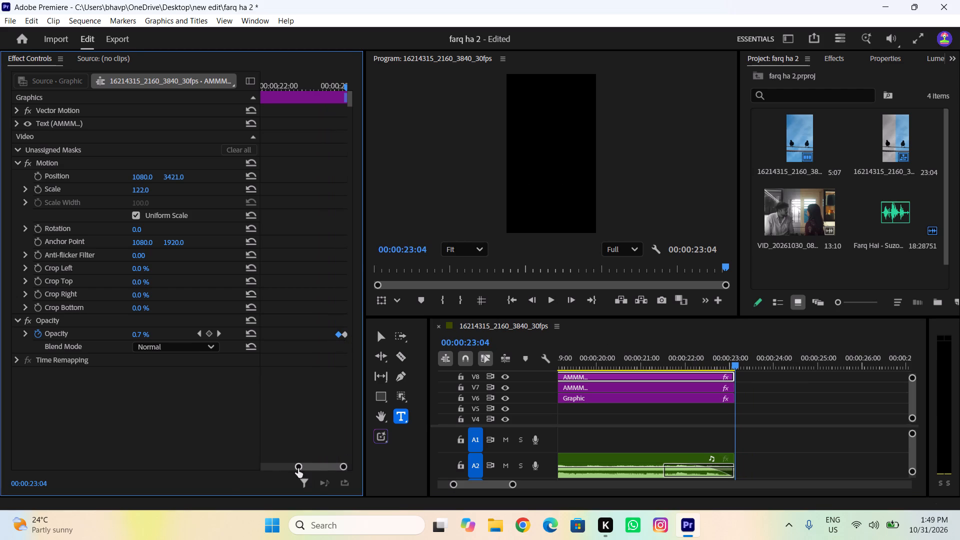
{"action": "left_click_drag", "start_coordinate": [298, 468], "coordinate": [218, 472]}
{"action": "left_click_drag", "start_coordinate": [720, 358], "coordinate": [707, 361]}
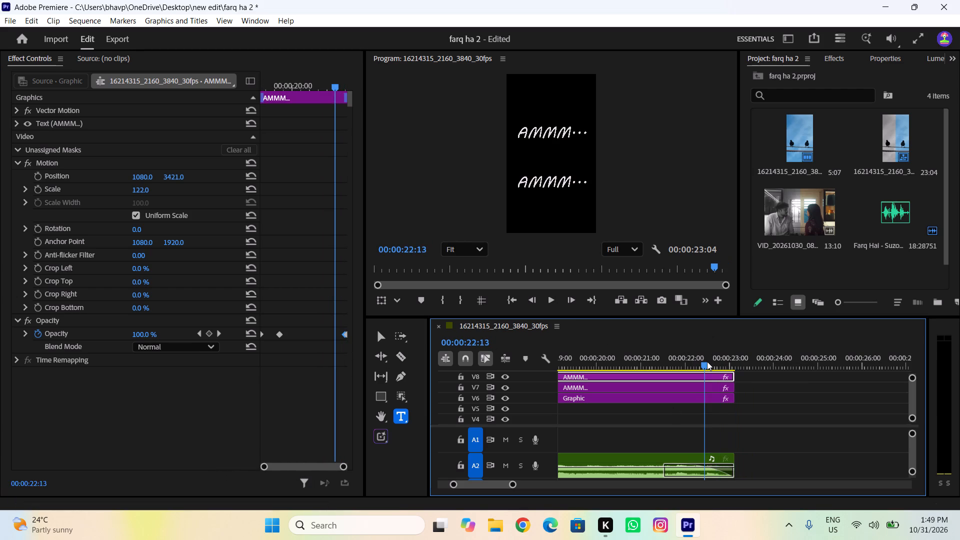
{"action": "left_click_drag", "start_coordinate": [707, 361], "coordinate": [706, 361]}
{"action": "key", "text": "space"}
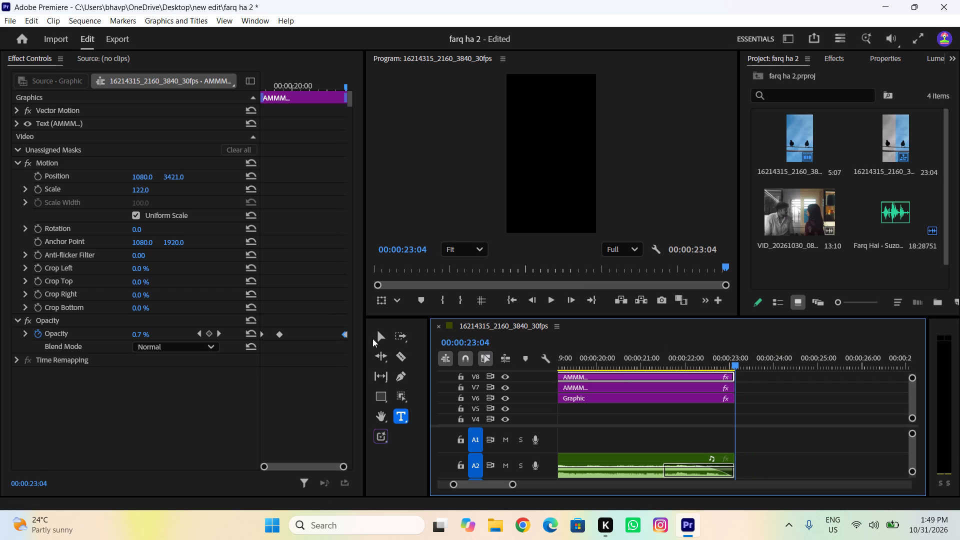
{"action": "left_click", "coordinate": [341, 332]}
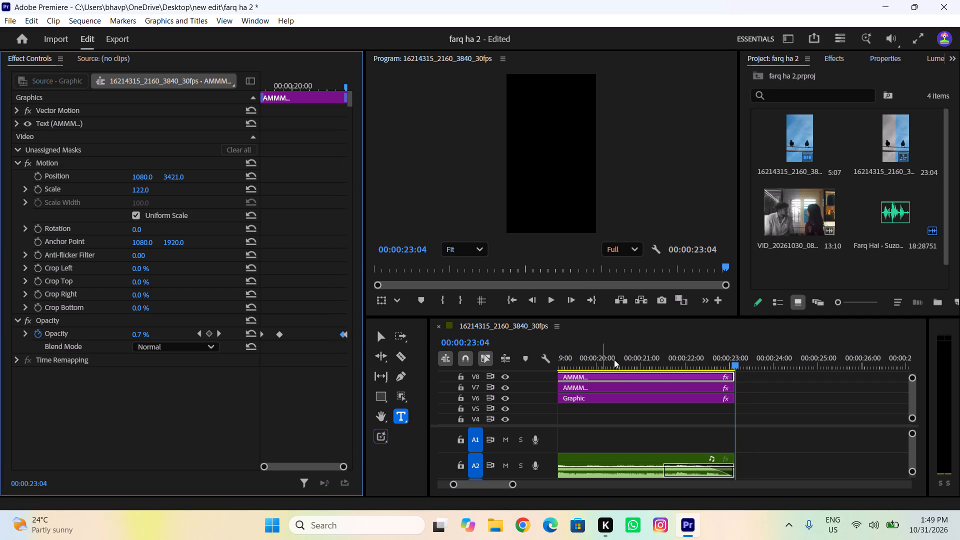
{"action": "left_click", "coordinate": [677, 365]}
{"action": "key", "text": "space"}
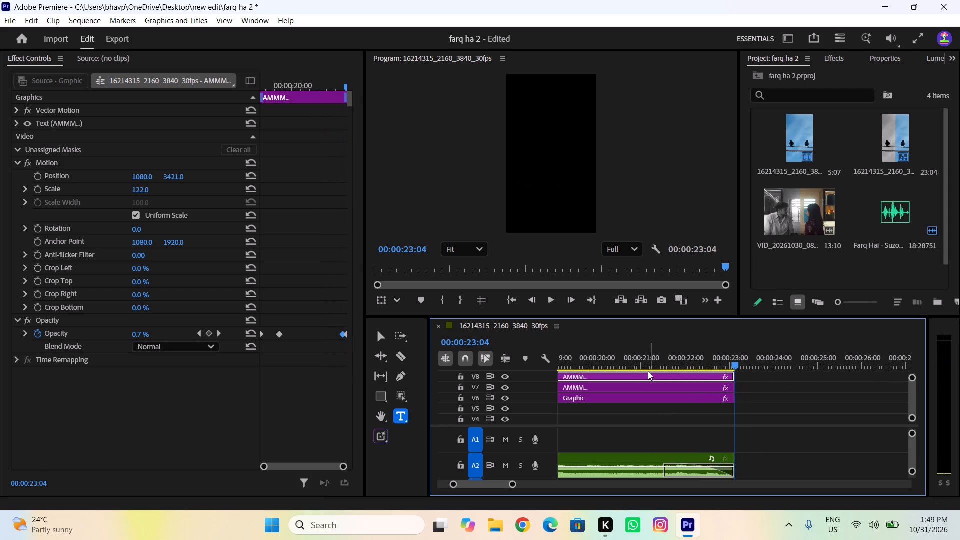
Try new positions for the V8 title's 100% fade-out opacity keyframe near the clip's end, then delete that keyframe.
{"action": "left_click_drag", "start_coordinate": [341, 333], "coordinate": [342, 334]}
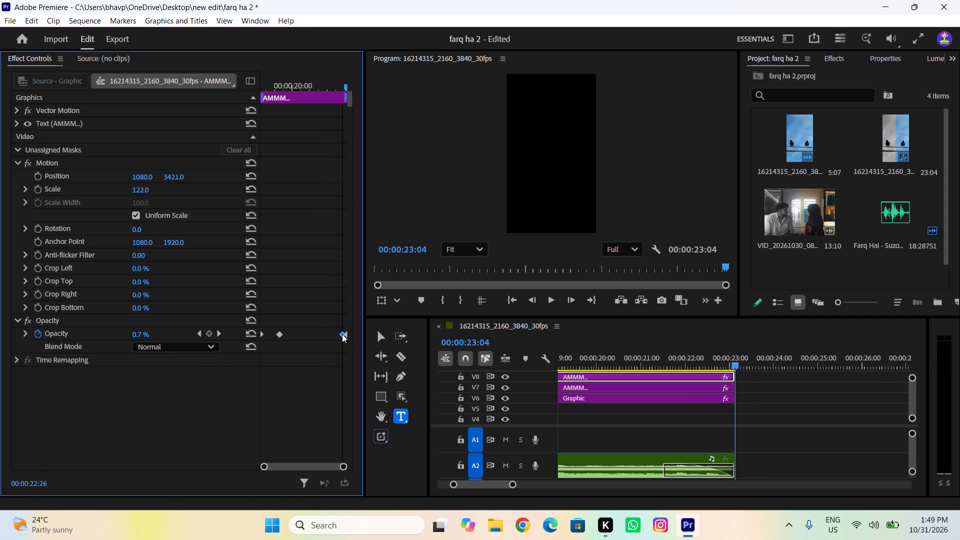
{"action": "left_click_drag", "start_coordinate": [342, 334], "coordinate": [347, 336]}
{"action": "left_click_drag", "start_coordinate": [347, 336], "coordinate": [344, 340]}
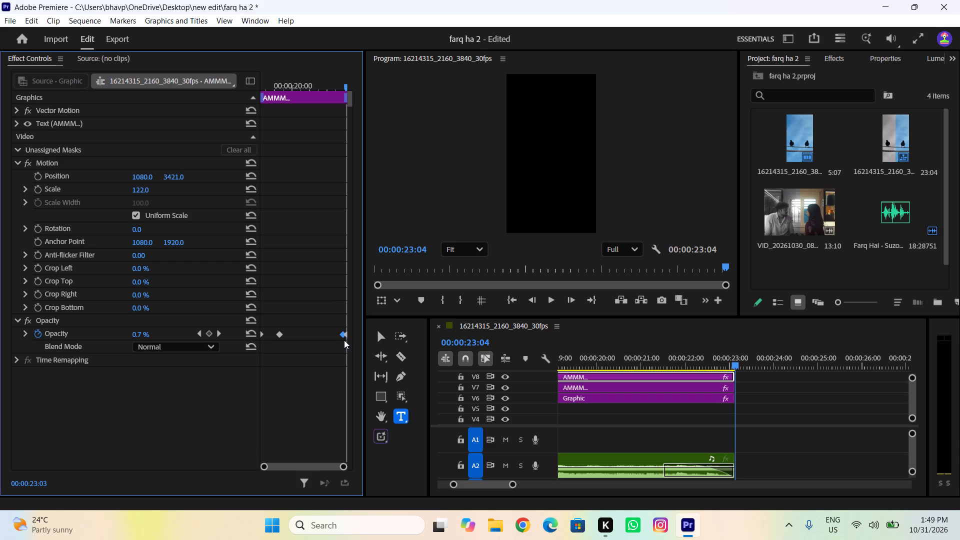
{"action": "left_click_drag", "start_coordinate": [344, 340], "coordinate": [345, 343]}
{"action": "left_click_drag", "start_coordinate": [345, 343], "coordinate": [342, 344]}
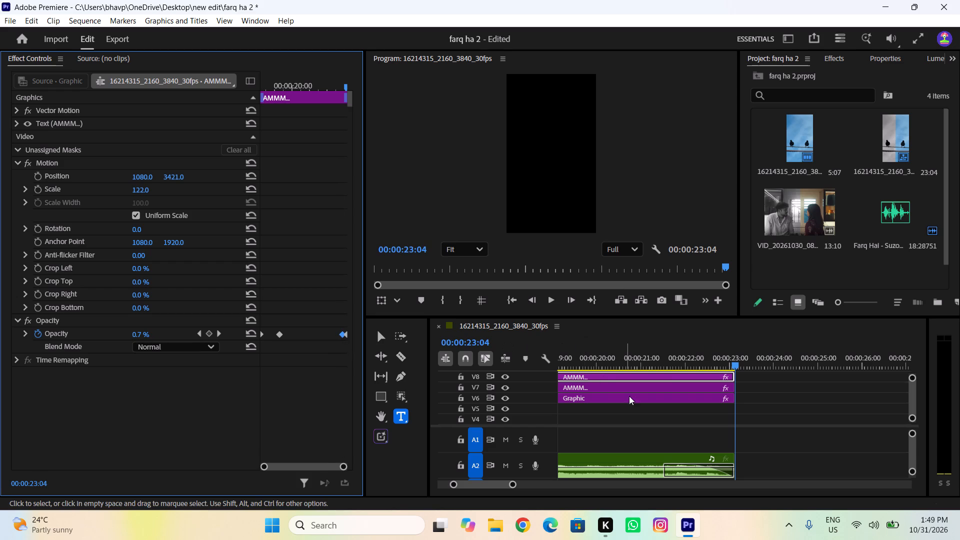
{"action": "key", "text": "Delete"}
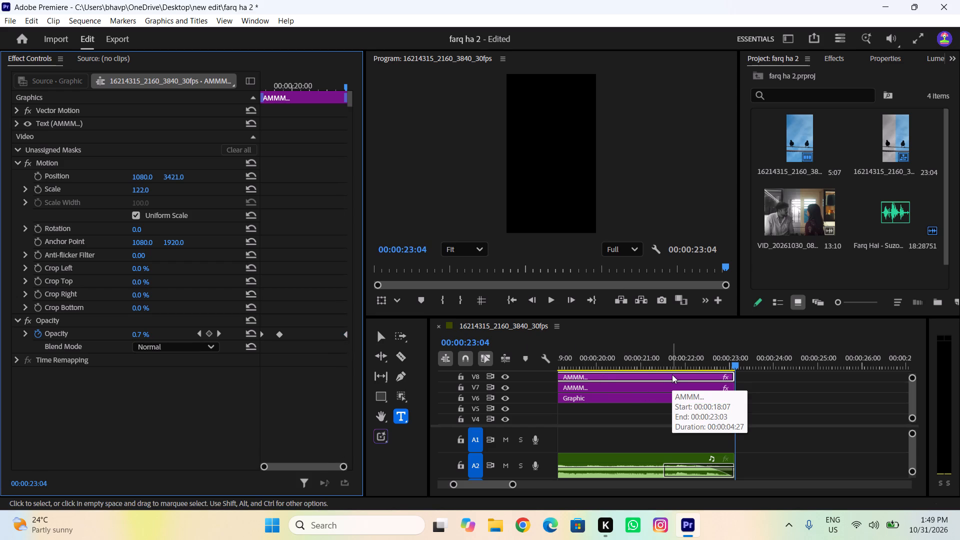
Delete the V8 AMMM… title from the timeline.
{"action": "left_click", "coordinate": [670, 374]}
{"action": "key", "text": "Delete"}
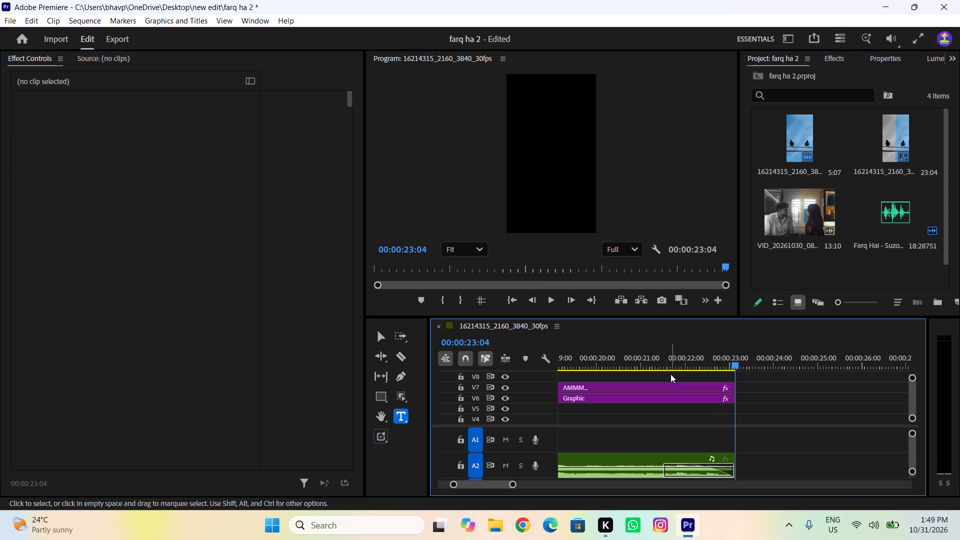
Duplicate the V7 AMMM… title onto track V8 and place the copy to start at 00:00:20:19.
{"action": "left_click", "coordinate": [674, 385]}
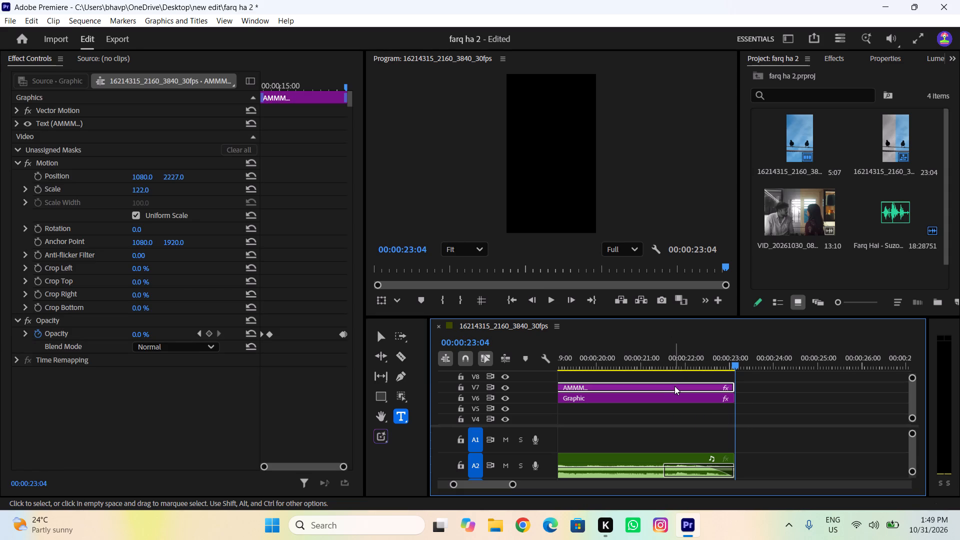
{"action": "left_click_drag", "start_coordinate": [674, 386], "coordinate": [883, 374], "text": "alt"}
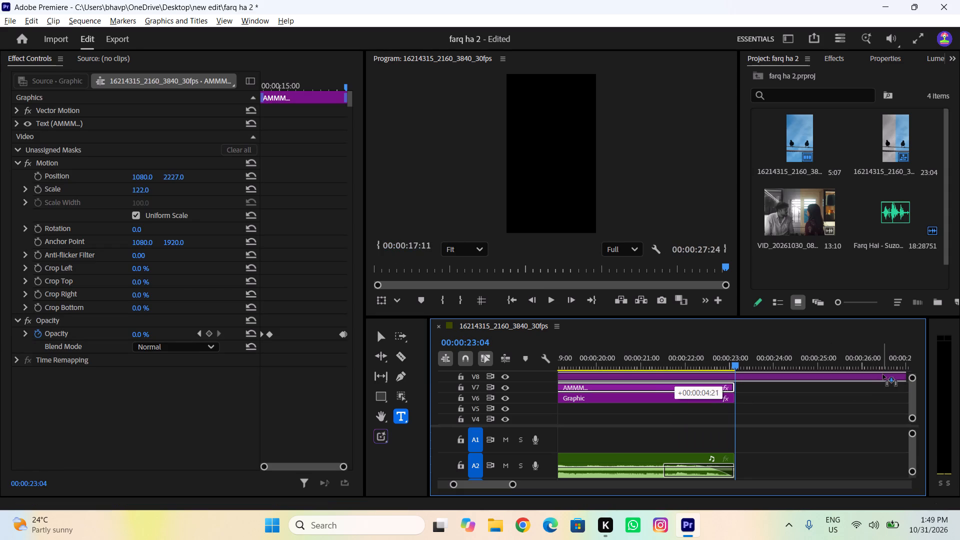
{"action": "left_click_drag", "start_coordinate": [883, 374], "coordinate": [851, 377], "text": "alt"}
{"action": "left_click_drag", "start_coordinate": [794, 345], "coordinate": [767, 347]}
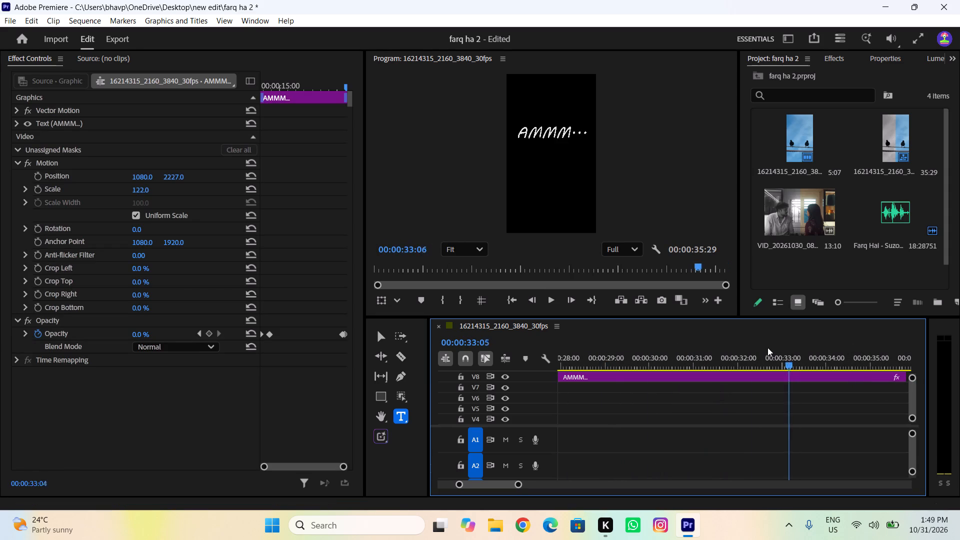
{"action": "left_click_drag", "start_coordinate": [767, 347], "coordinate": [612, 355]}
{"action": "left_click_drag", "start_coordinate": [868, 373], "coordinate": [706, 372]}
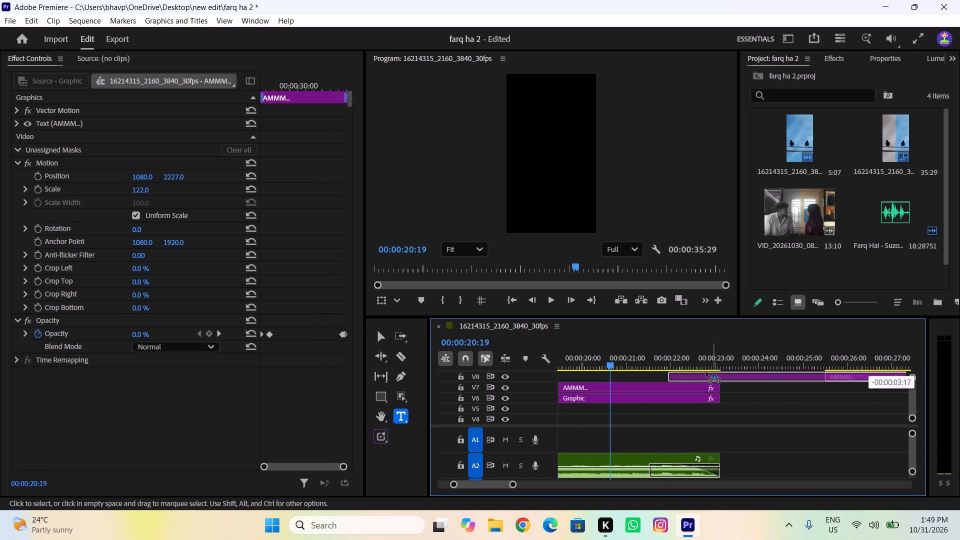
{"action": "left_click_drag", "start_coordinate": [706, 372], "coordinate": [657, 372]}
Play the song from about 00:00:16 to find the second AMMM cue and move the V8 copy's start to 00:00:18:02.
{"action": "left_click_drag", "start_coordinate": [609, 357], "coordinate": [558, 357]}
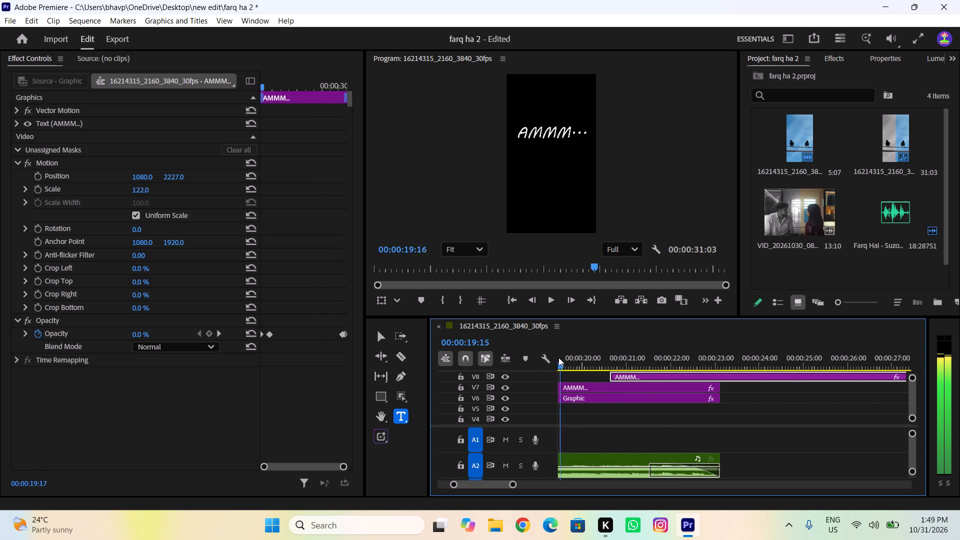
{"action": "left_click_drag", "start_coordinate": [558, 357], "coordinate": [538, 355]}
{"action": "key", "text": "space"}
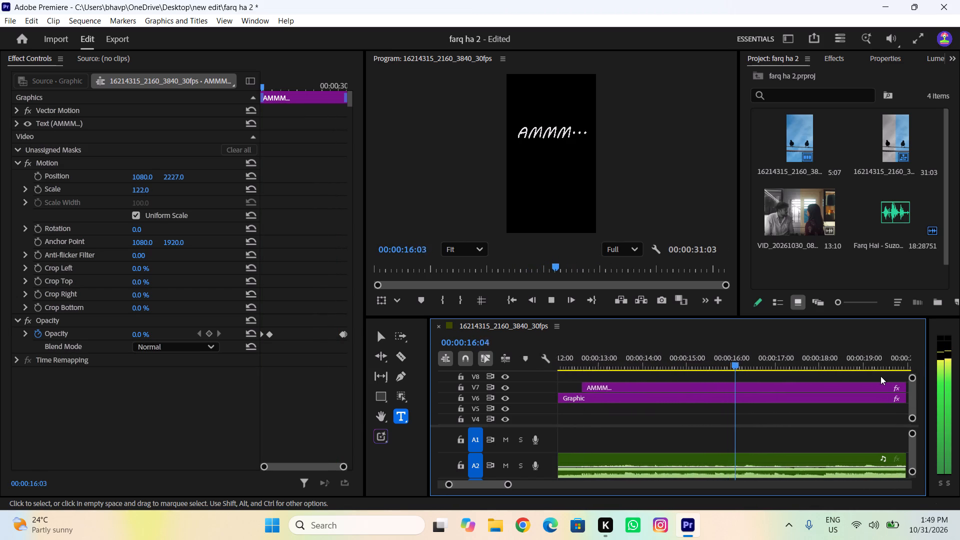
{"action": "key", "text": "space"}
{"action": "key", "text": "space"}
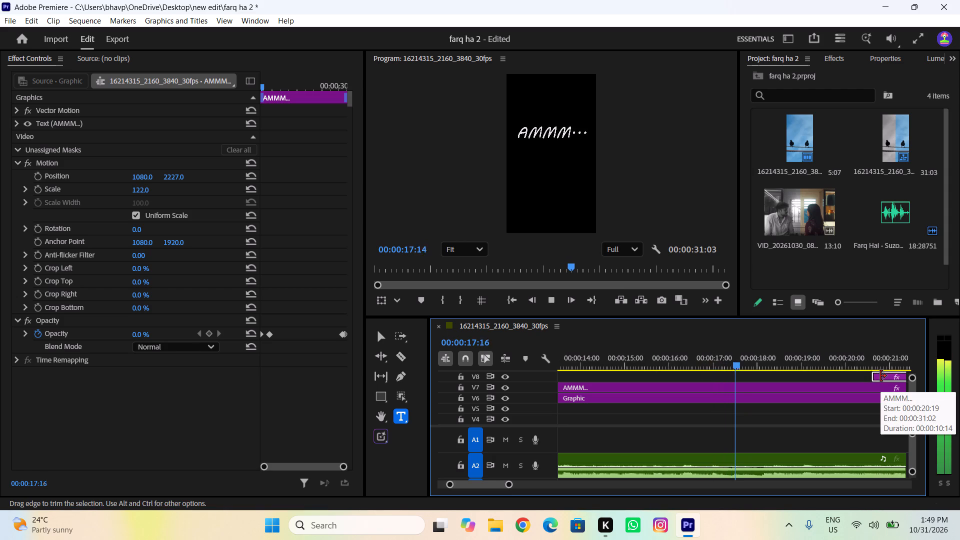
{"action": "key", "text": "space"}
{"action": "left_click_drag", "start_coordinate": [879, 375], "coordinate": [768, 379]}
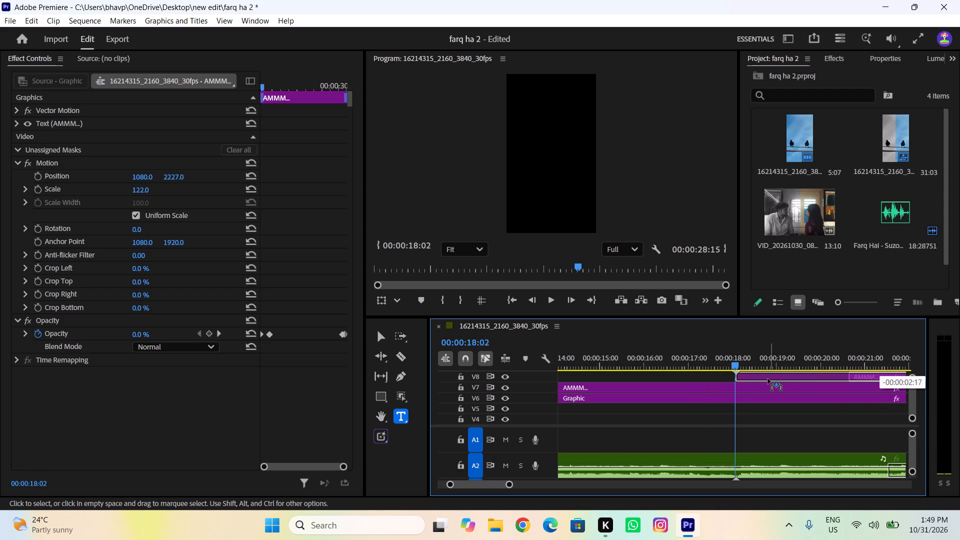
{"action": "left_click_drag", "start_coordinate": [768, 379], "coordinate": [765, 379]}
Play back the V8 copy and move its two fade-out opacity keyframes together to just before the song's end.
{"action": "key", "text": "space"}
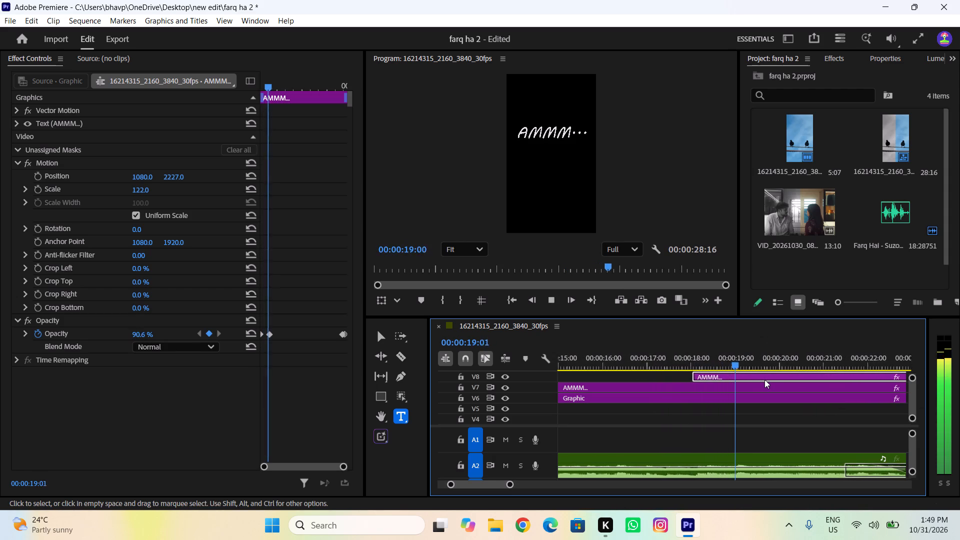
{"action": "double_click", "coordinate": [846, 374]}
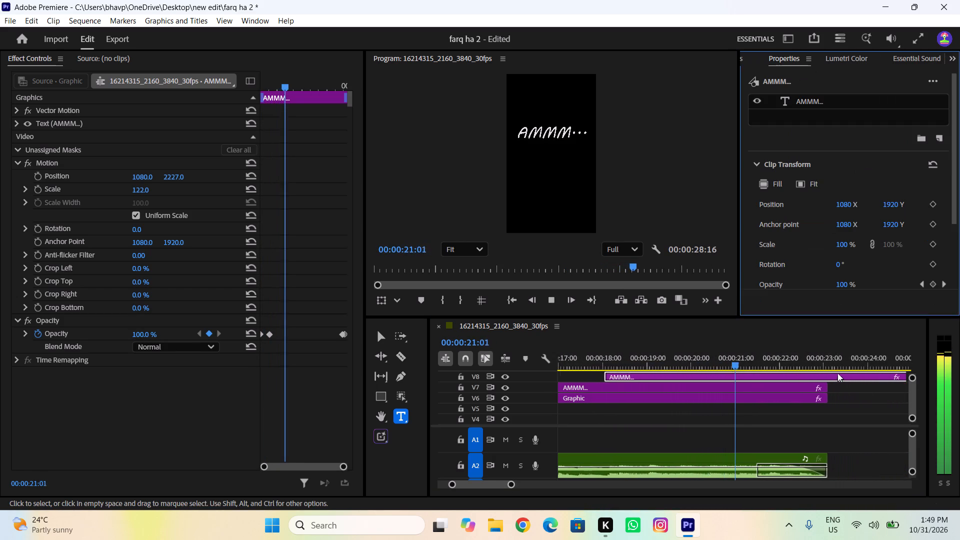
{"action": "key", "text": "space"}
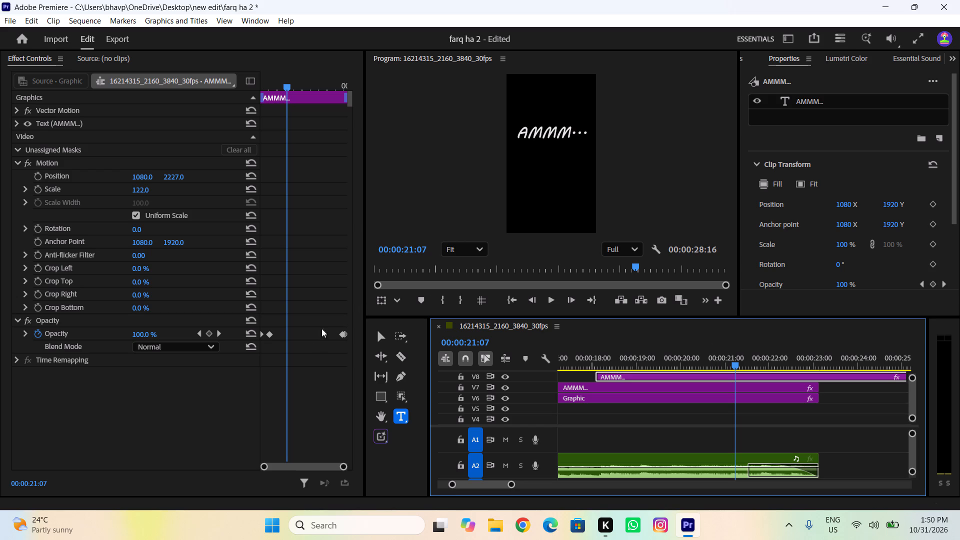
{"action": "left_click_drag", "start_coordinate": [327, 321], "coordinate": [355, 340]}
{"action": "left_click_drag", "start_coordinate": [346, 334], "coordinate": [316, 338]}
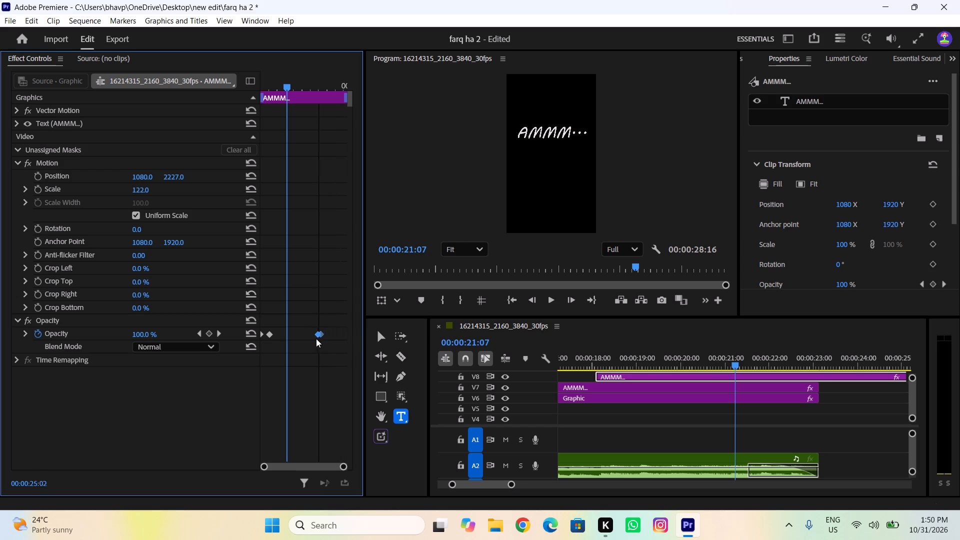
{"action": "left_click_drag", "start_coordinate": [316, 338], "coordinate": [296, 340]}
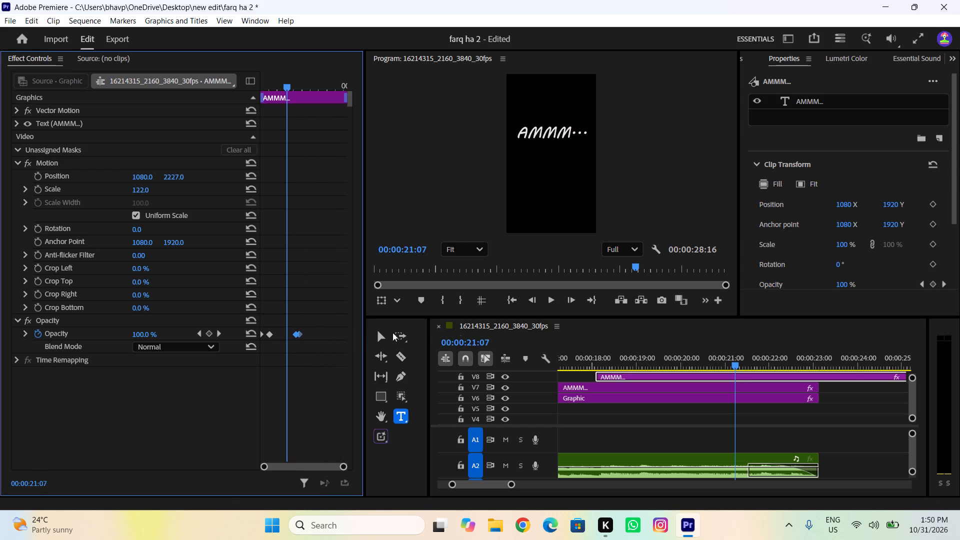
Split the V8 AMMM… title at the song's end, 00:00:23:04, and delete the excess part after it.
{"action": "left_click_drag", "start_coordinate": [731, 368], "coordinate": [817, 382]}
{"action": "key", "text": "c"}
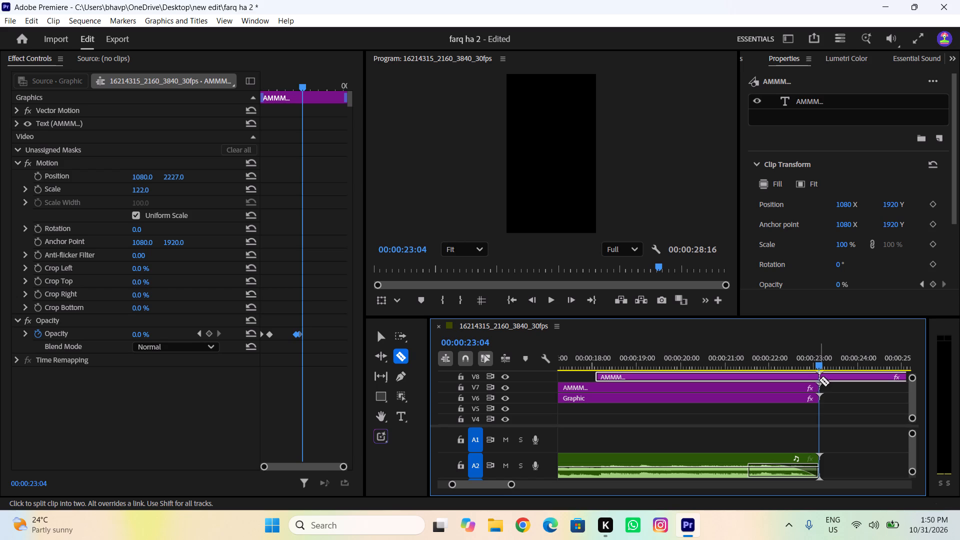
{"action": "left_click", "coordinate": [819, 380]}
{"action": "key", "text": "v"}
{"action": "left_click", "coordinate": [870, 376]}
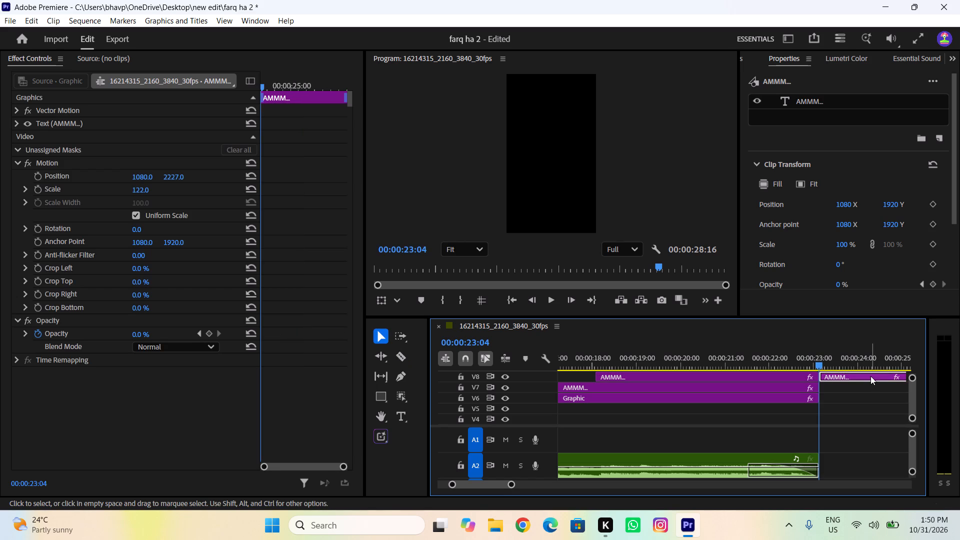
{"action": "key", "text": "Delete"}
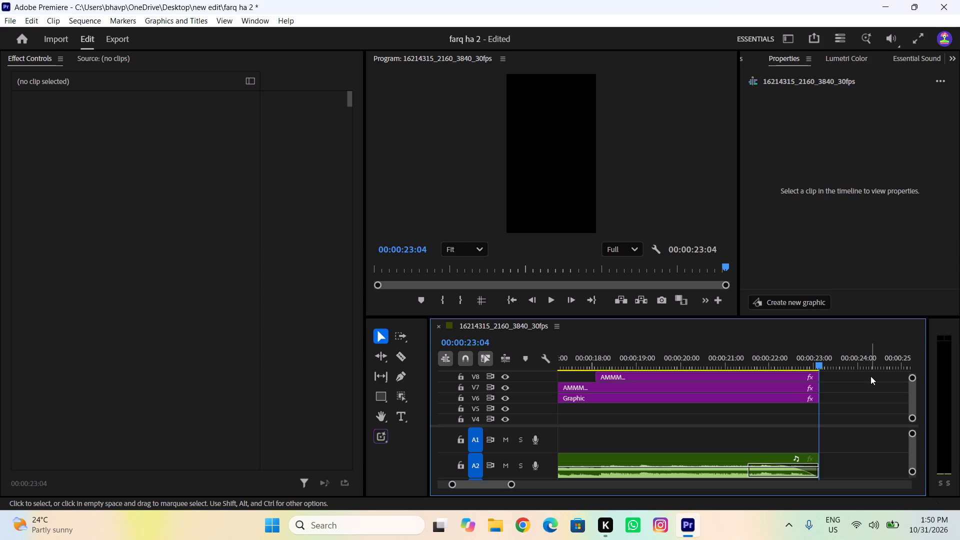
Move the V8 AMMM… title's two fade-out opacity keyframes together to the very end of the trimmed clip.
{"action": "left_click", "coordinate": [788, 374]}
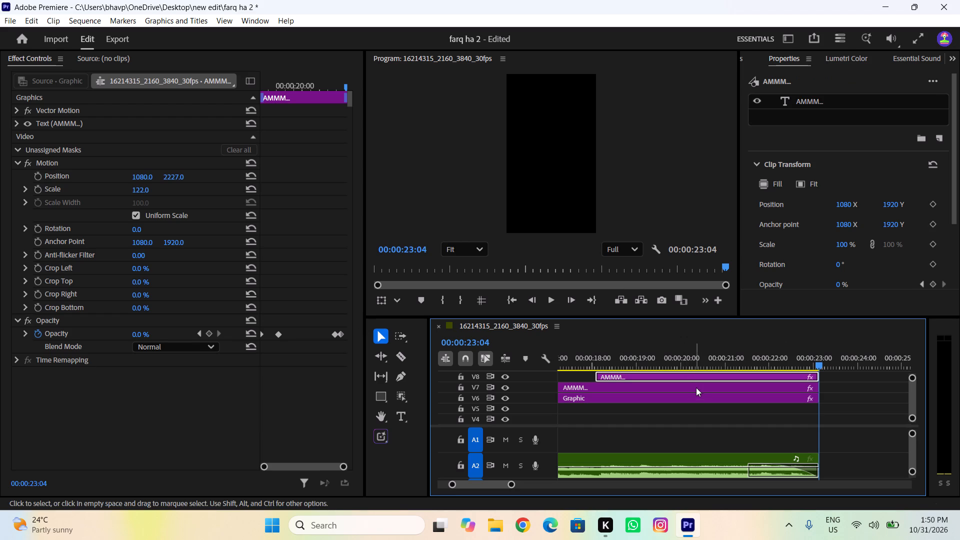
{"action": "left_click_drag", "start_coordinate": [325, 328], "coordinate": [346, 342]}
{"action": "left_click_drag", "start_coordinate": [340, 332], "coordinate": [349, 336]}
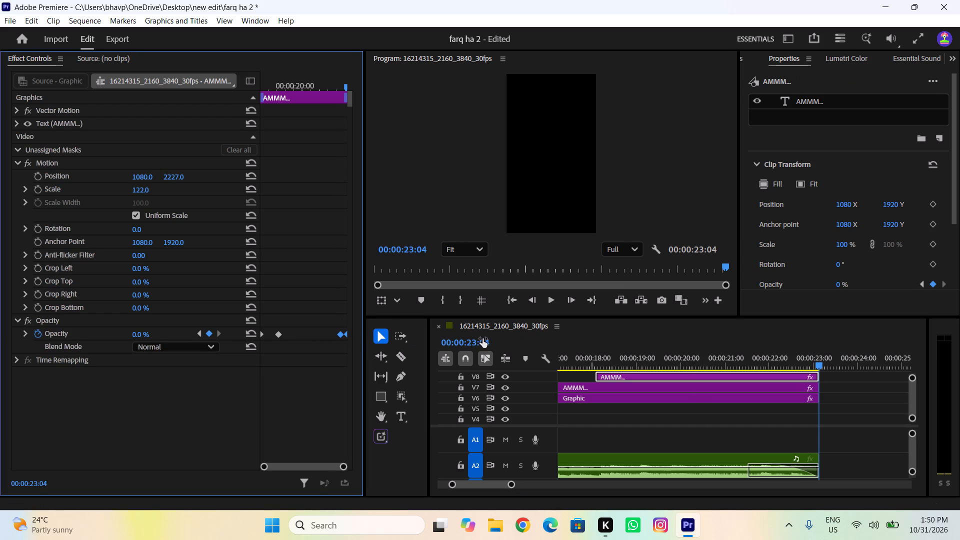
Play the ending from about 00:00:17:15 and move the V8 AMMM… title below the V7 one, at vertical position 3666.
{"action": "left_click_drag", "start_coordinate": [744, 349], "coordinate": [596, 361]}
{"action": "left_click_drag", "start_coordinate": [596, 361], "coordinate": [590, 361]}
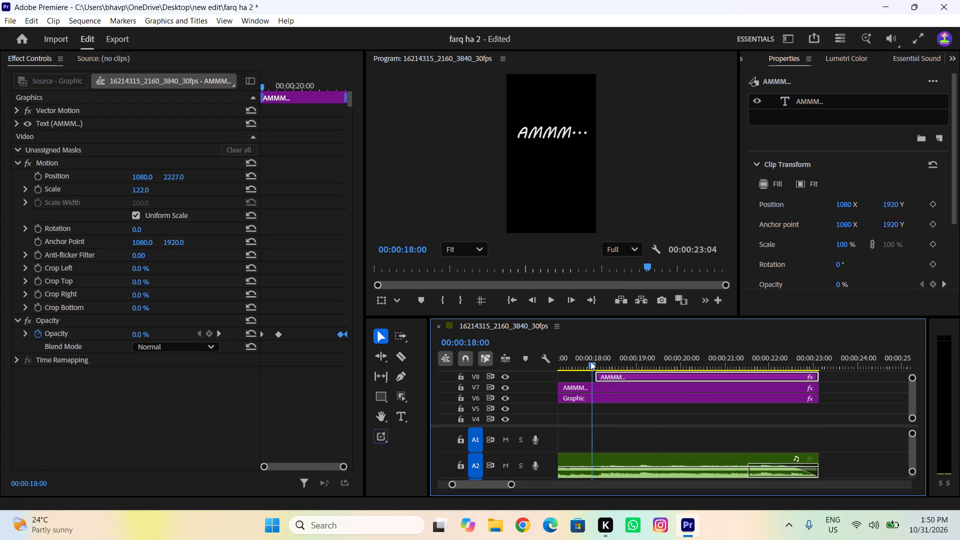
{"action": "left_click_drag", "start_coordinate": [590, 361], "coordinate": [573, 363]}
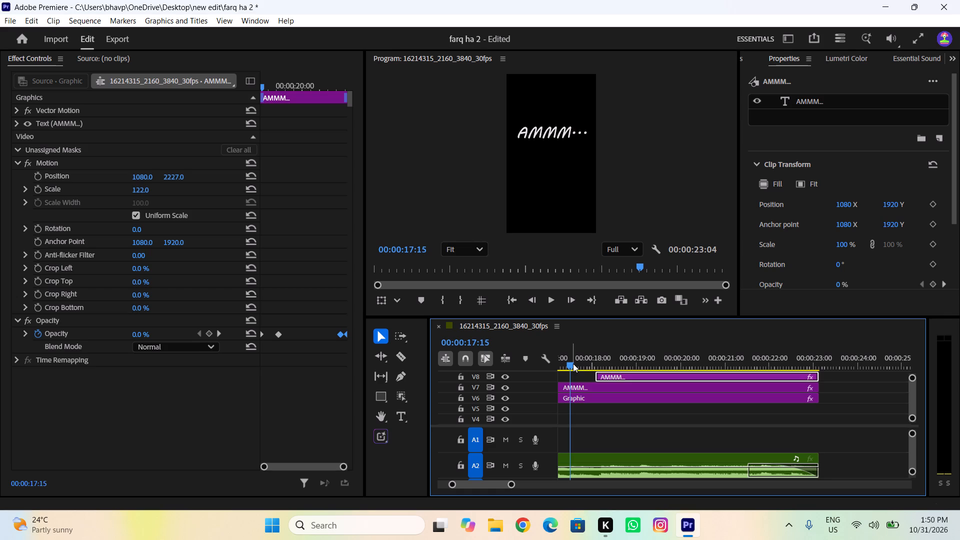
{"action": "key", "text": "space"}
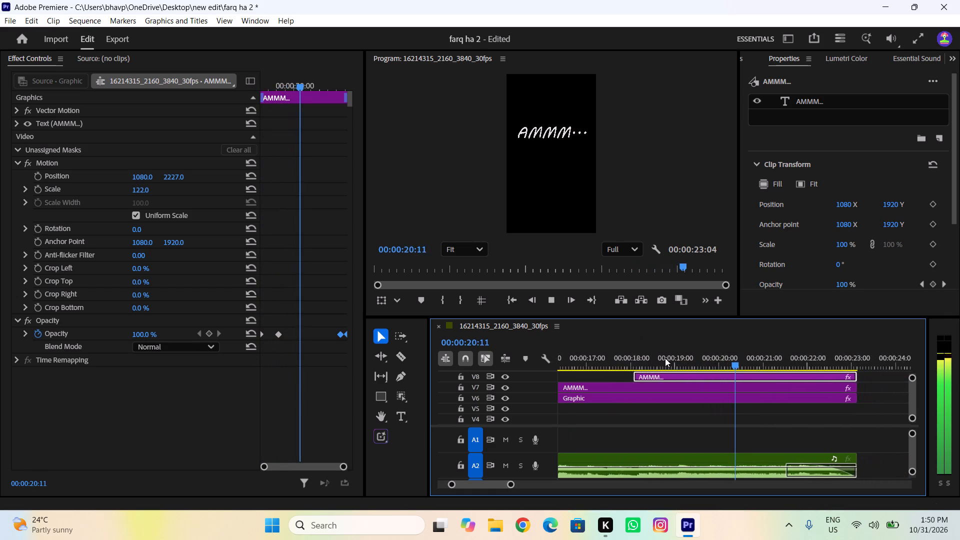
{"action": "key", "text": "space"}
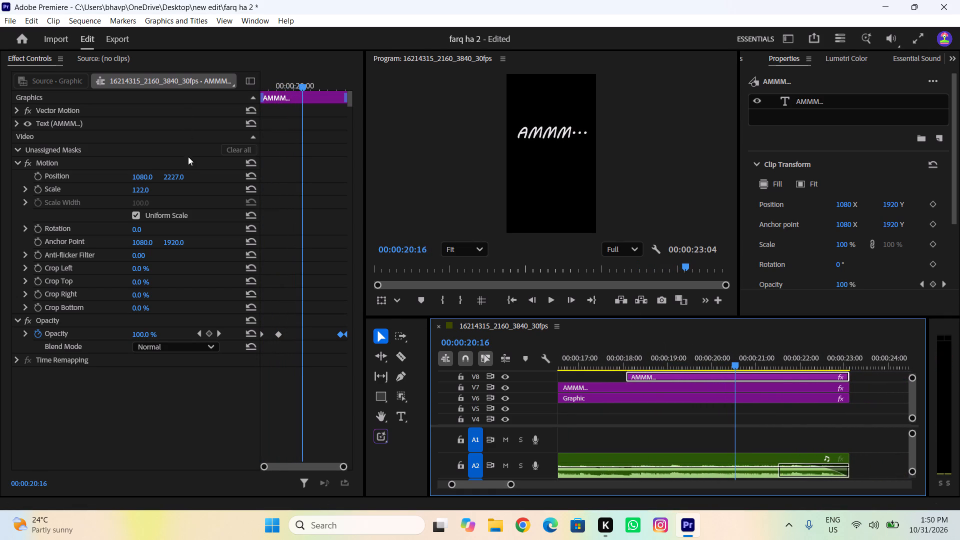
{"action": "left_click_drag", "start_coordinate": [170, 178], "coordinate": [324, 184]}
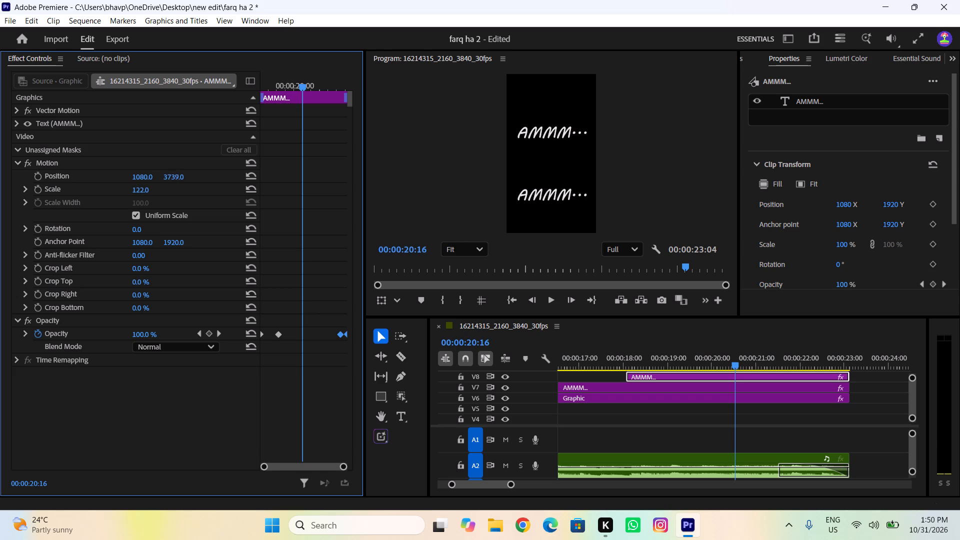
{"action": "left_click_drag", "start_coordinate": [324, 184], "coordinate": [279, 193]}
Play back the ending from around the V7 AMMM… title's start to review both AMMM… titles against the song.
{"action": "left_click_drag", "start_coordinate": [638, 358], "coordinate": [540, 374]}
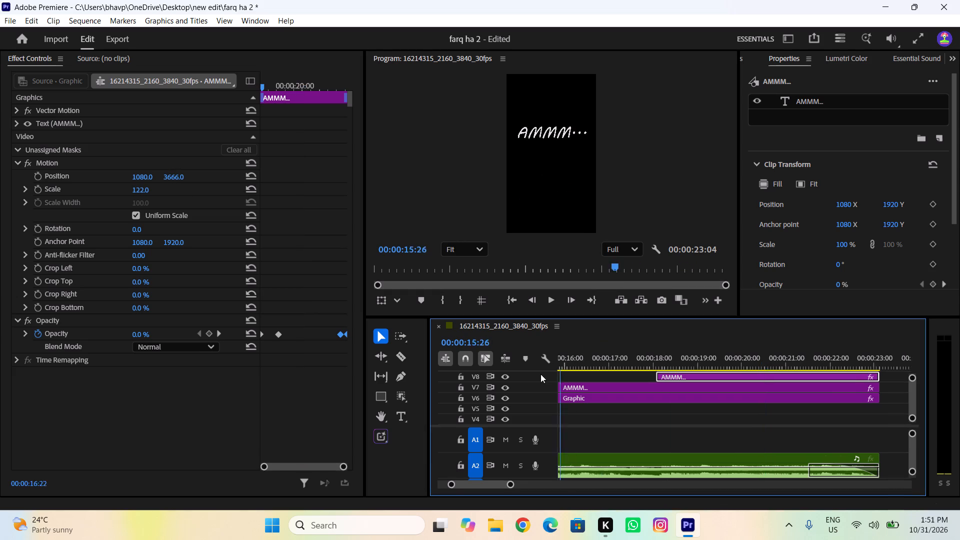
{"action": "left_click_drag", "start_coordinate": [540, 374], "coordinate": [583, 372]}
{"action": "key", "text": "space"}
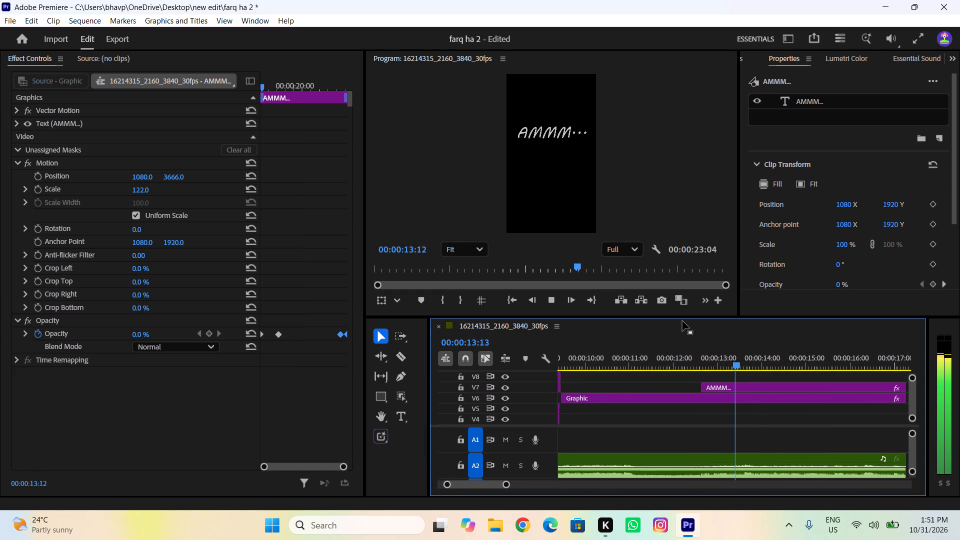